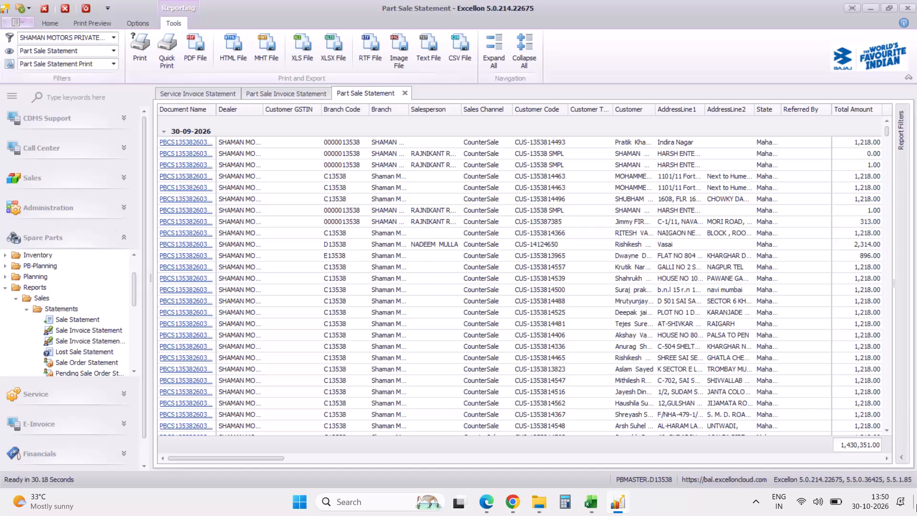
# Check the filters and date range set for the Part Sale Statement report.
pyautogui.click(899, 458)
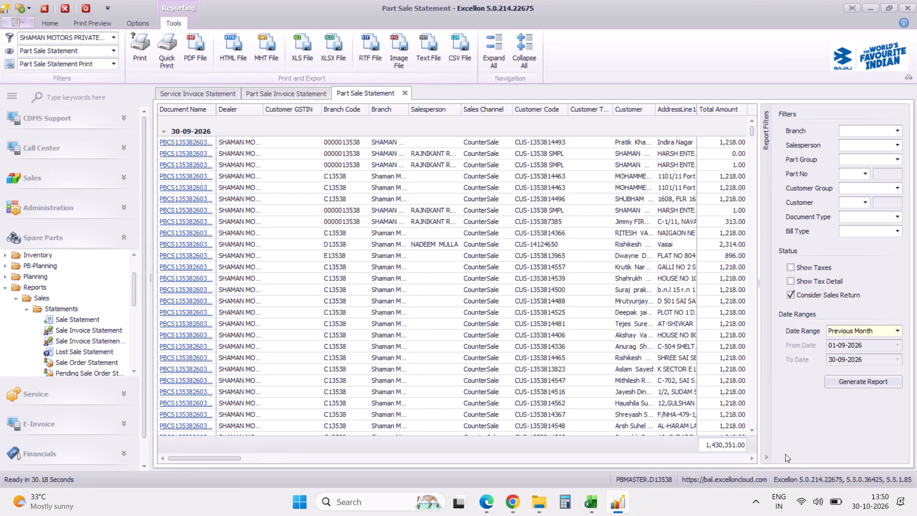
pyautogui.click(767, 457)
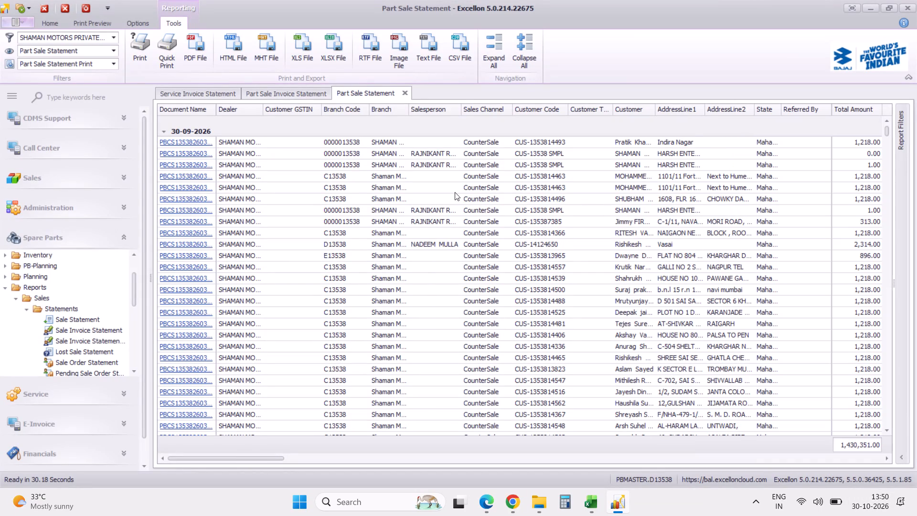
# Show the group-by box and ungroup the report by moving Document Date back among the columns after Document Name.
pyautogui.rightClick(188, 107)
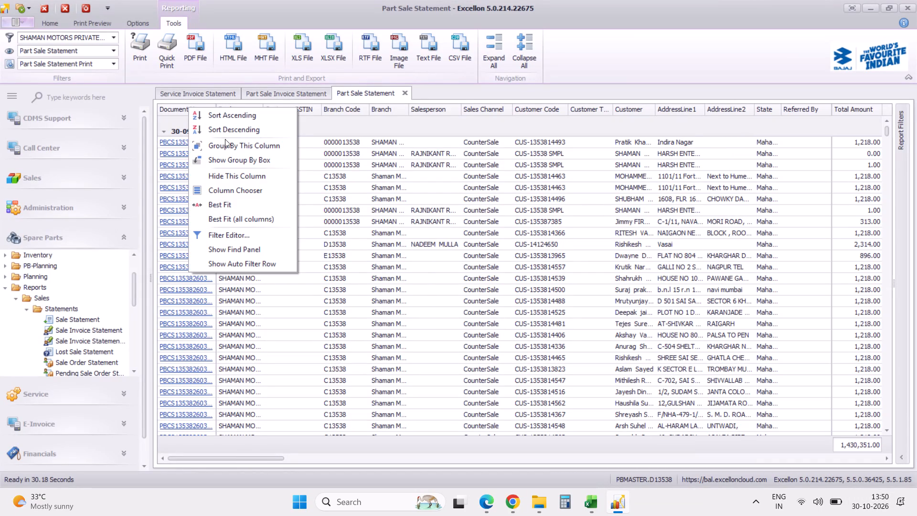
pyautogui.click(239, 161)
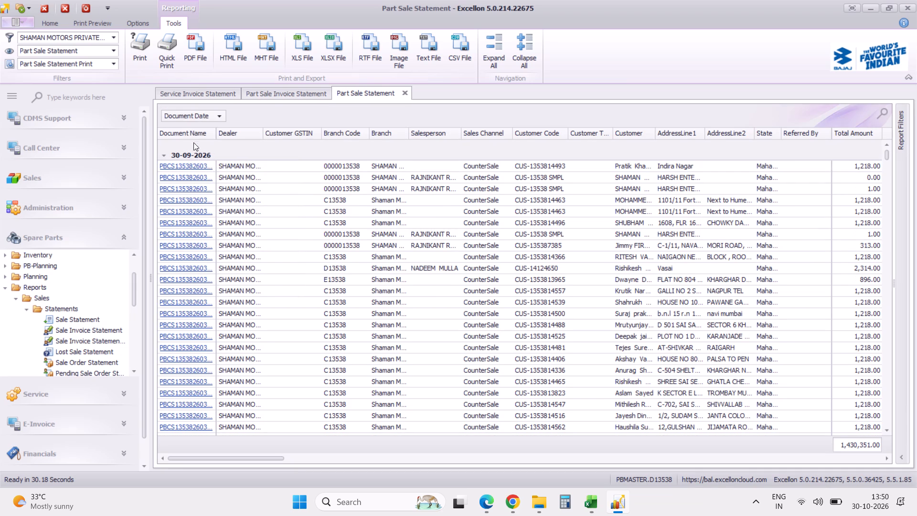
pyautogui.moveTo(184, 116); pyautogui.dragTo(235, 144)
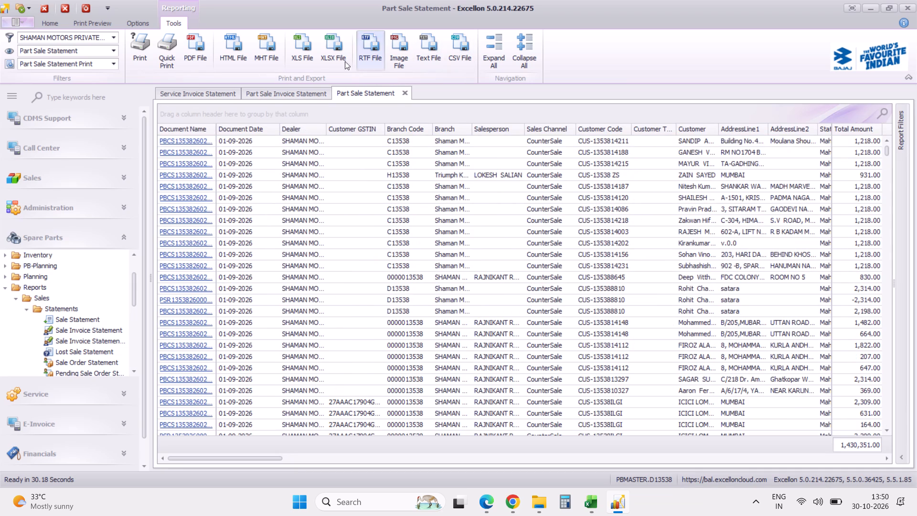
# Start an XLSX export of the Part Sale Statement with hyperlink export turned off.
pyautogui.click(333, 51)
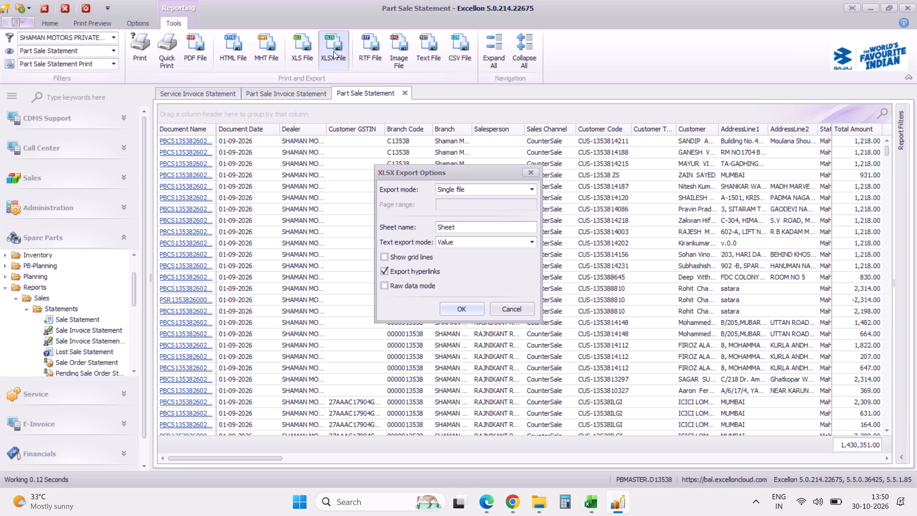
pyautogui.click(386, 271)
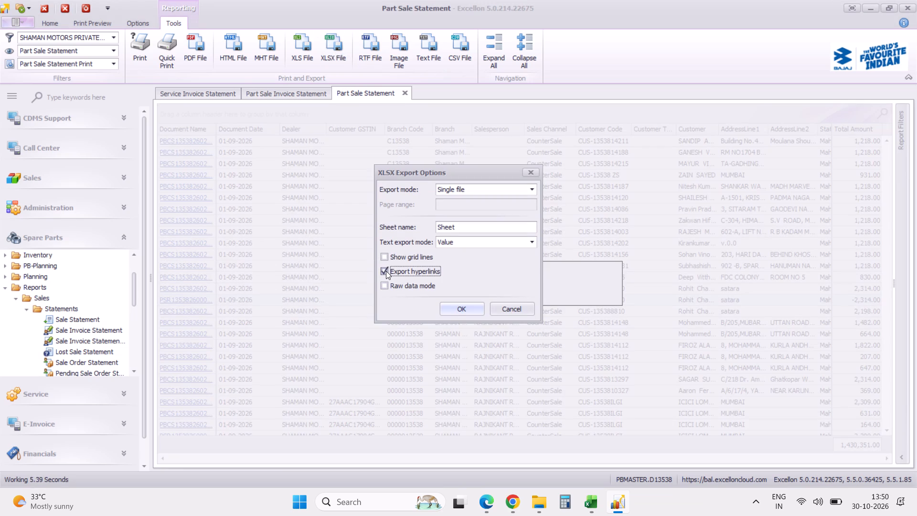
pyautogui.click(460, 312)
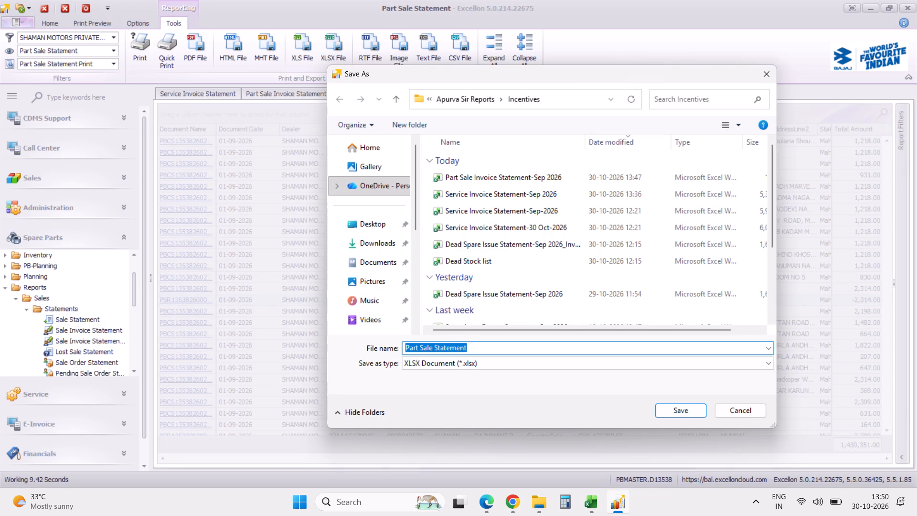
# Name the export file Part Sale Statement-Sep 2026 in the Incentives folder, without replacing the existing file.
pyautogui.click(476, 348)
pyautogui.press('-')
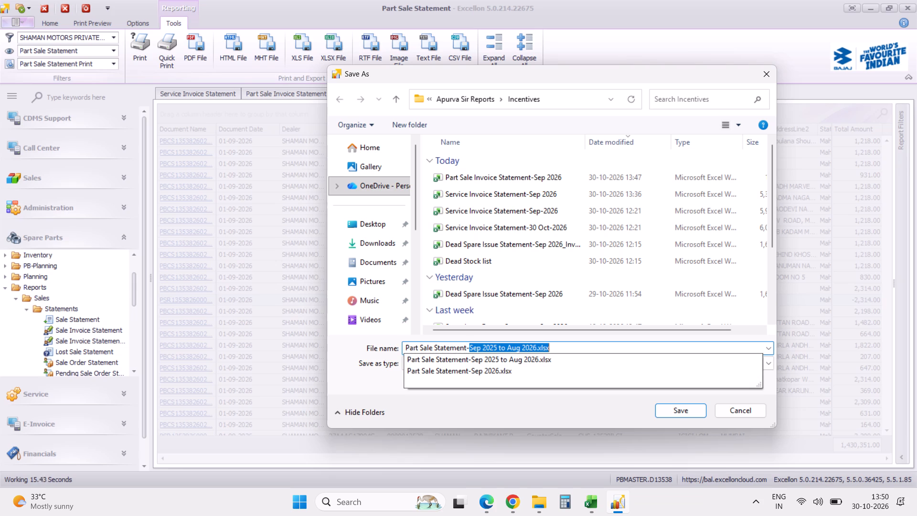
pyautogui.write('Sep 2026')
pyautogui.press('Return')
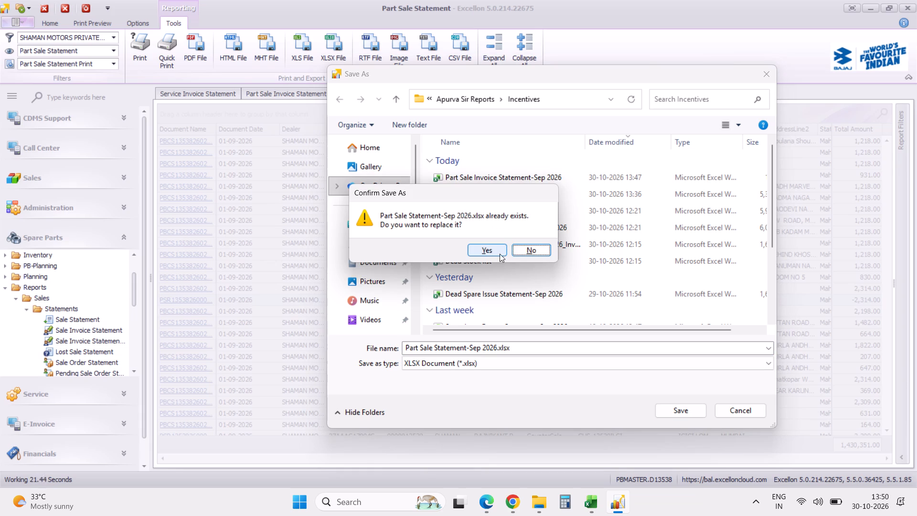
pyautogui.click(524, 248)
# Shorten the export file name to Part Sale Statement-Sep 26 and save it.
pyautogui.press('Right')
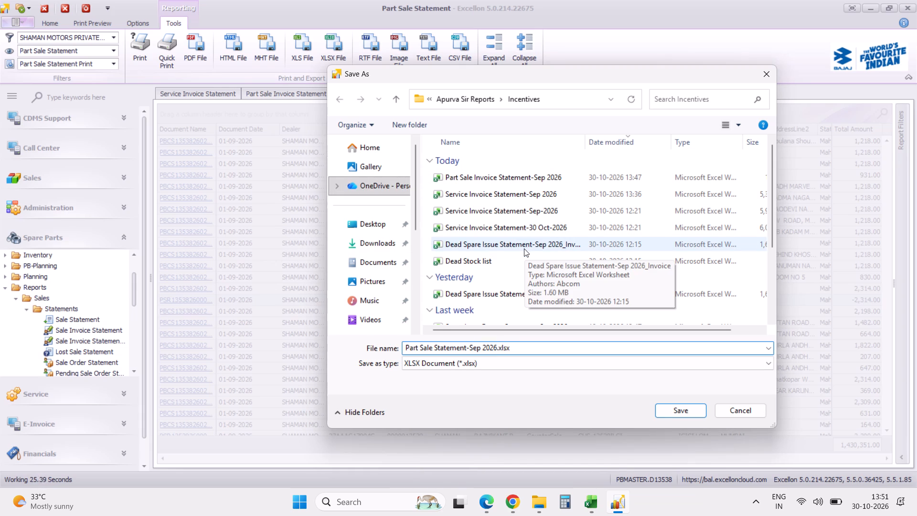
pyautogui.press('Left')
pyautogui.press('Left')
pyautogui.press('Left')
pyautogui.press('Left')
pyautogui.press('Left')
pyautogui.press('Left')
pyautogui.press('Left')
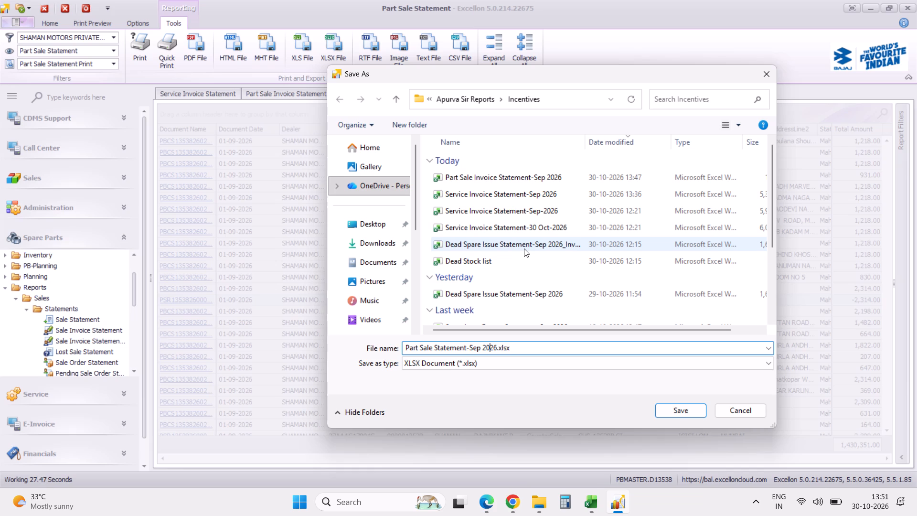
pyautogui.press('BackSpace')
pyautogui.press('BackSpace')
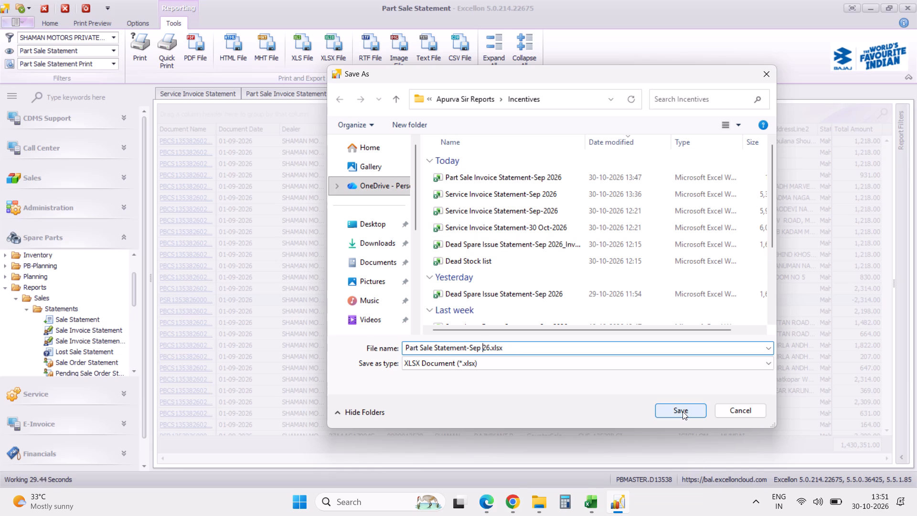
pyautogui.click(682, 411)
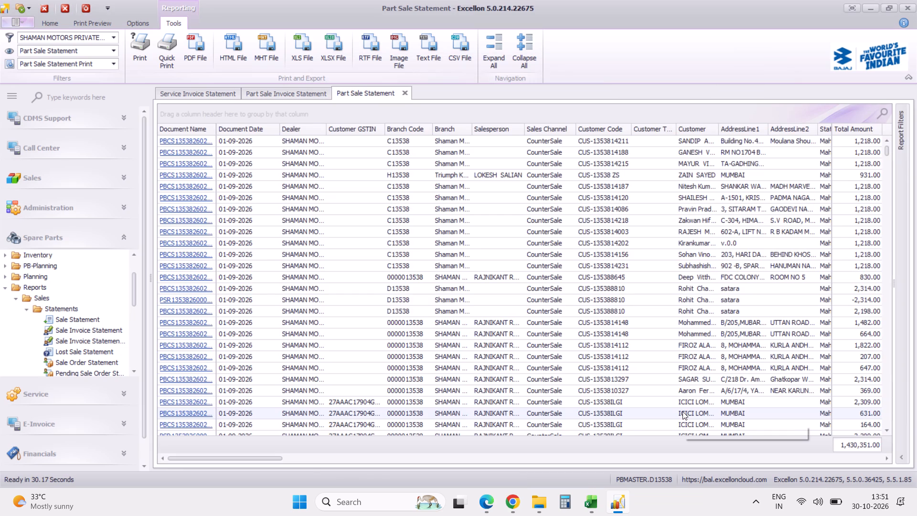
# Open the exported Part Sale Statement-Sep 26 workbook in Excel.
pyautogui.click(440, 267)
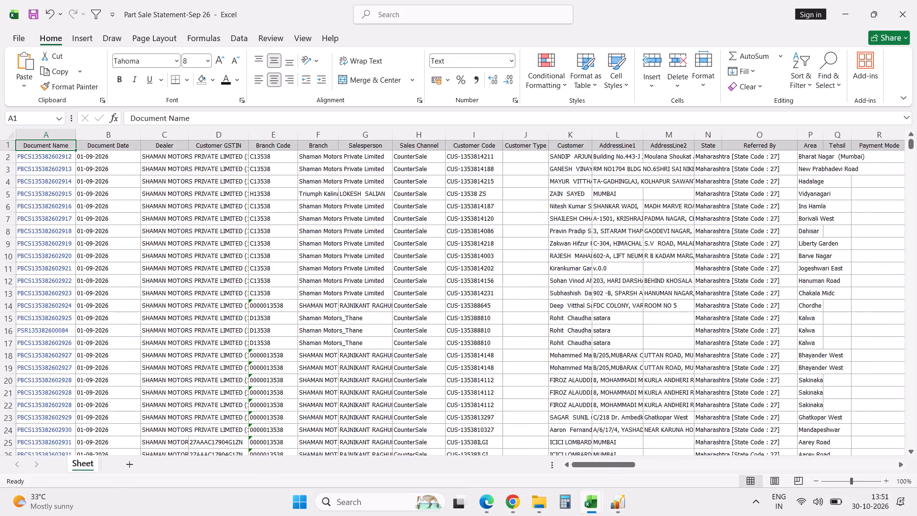
# Examine the columns of the exported statement across to the end of the data.
pyautogui.click(440, 267)
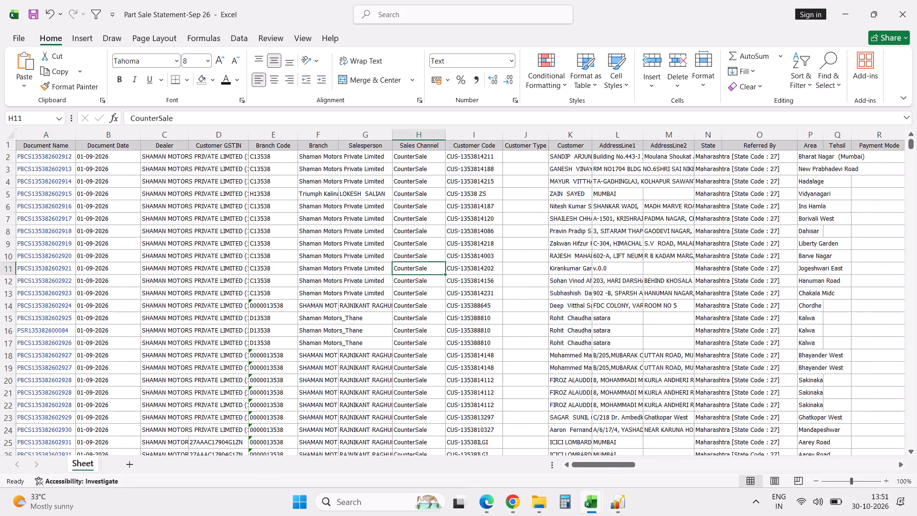
pyautogui.press('Right')
pyautogui.press('Right')
pyautogui.press('Right')
pyautogui.press('Right')
pyautogui.press('Right')
pyautogui.press('Right')
pyautogui.press('Right')
pyautogui.press('Right')
pyautogui.press('Right')
pyautogui.press('Right')
pyautogui.press('Right')
pyautogui.press('Right')
pyautogui.press('Right')
pyautogui.press('Right')
pyautogui.press('Right')
pyautogui.press('Right')
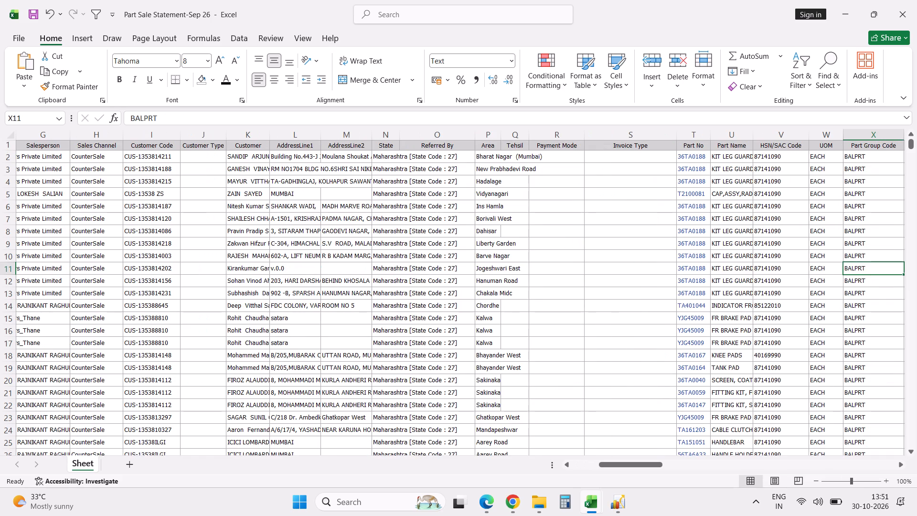
pyautogui.press('Right')
pyautogui.press('Right')
pyautogui.press('Right')
pyautogui.press('Right')
pyautogui.press('Right')
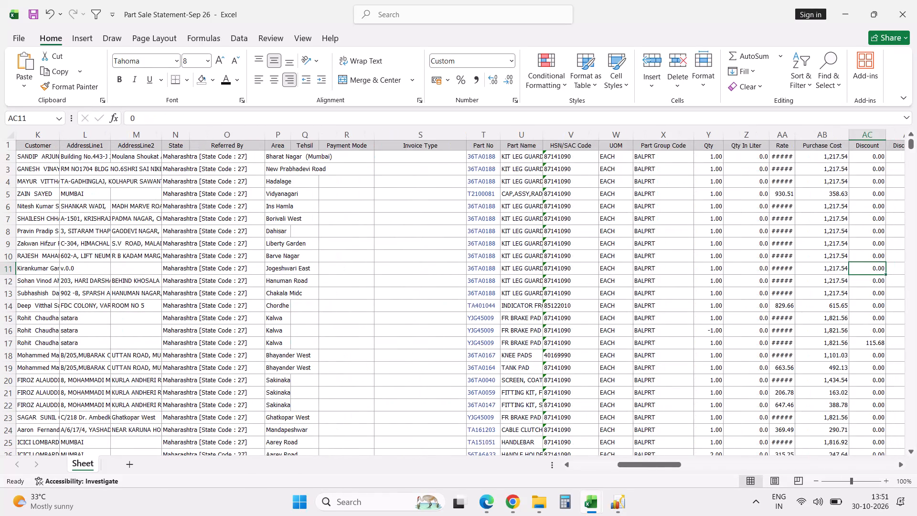
pyautogui.press('Right')
pyautogui.press('Right')
pyautogui.press('Right')
pyautogui.press('Right')
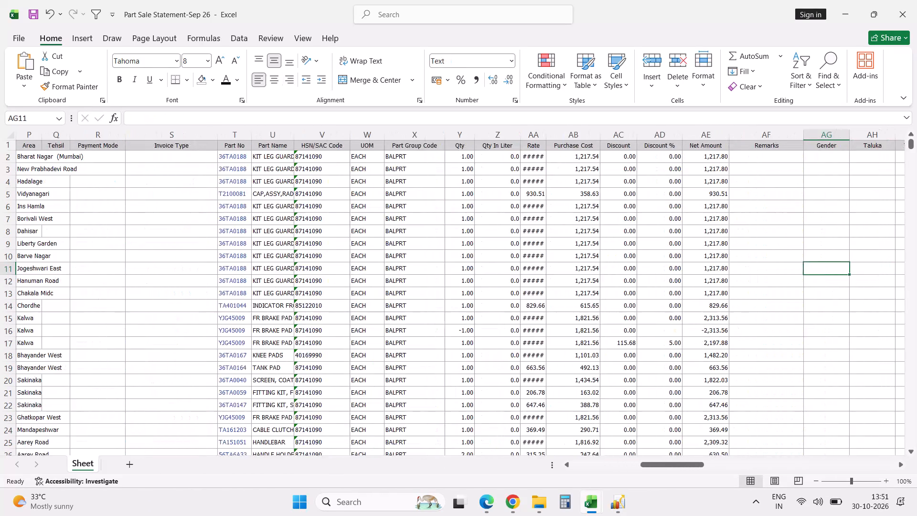
pyautogui.press('Right')
pyautogui.press('Right')
pyautogui.press('Right')
pyautogui.press('Right')
pyautogui.press('Right')
pyautogui.press('Right')
pyautogui.press('Right')
pyautogui.press('Right')
pyautogui.press('Right')
pyautogui.press('Right')
pyautogui.press('Right')
pyautogui.press('Right')
pyautogui.press('Right')
pyautogui.press('Right')
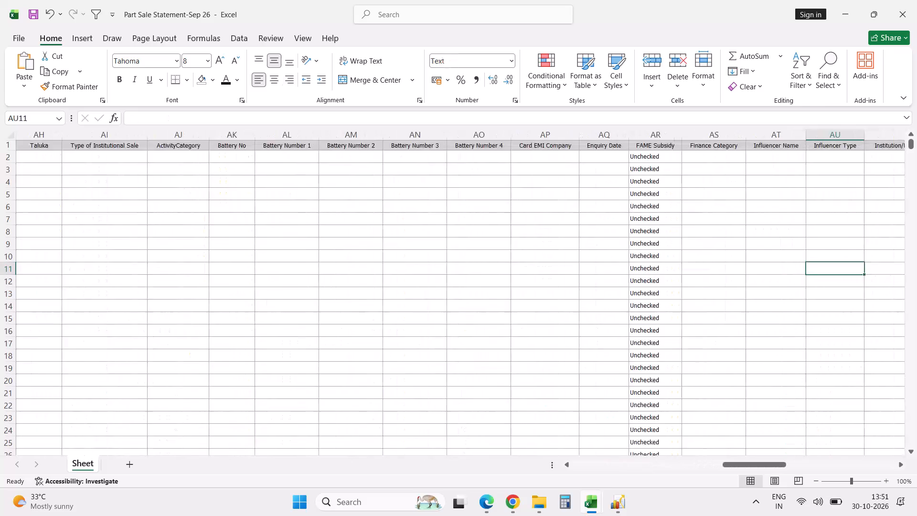
pyautogui.press('Right')
pyautogui.press('Right')
pyautogui.press('Right')
pyautogui.press('Right')
pyautogui.press('Right')
pyautogui.press('Right')
pyautogui.press('Right')
pyautogui.press('Right')
pyautogui.press('Right')
pyautogui.press('Right')
pyautogui.press('Right')
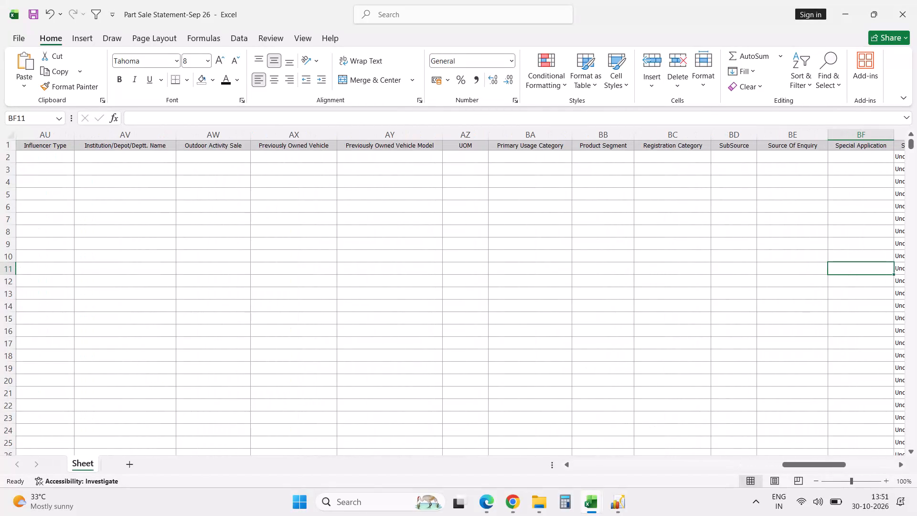
pyautogui.hotkey('ctrl', 'Up')
pyautogui.hotkey('ctrl', 'Right')
pyautogui.press('Right')
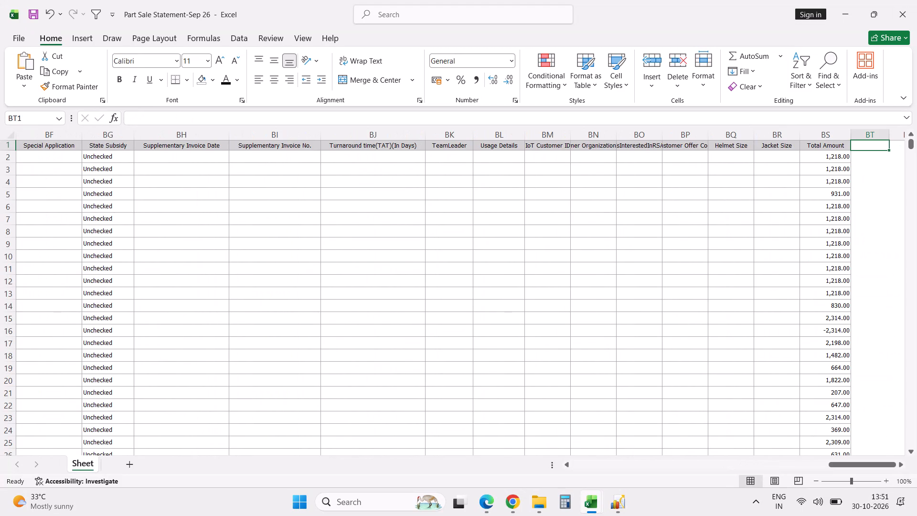
# Review the header row again from Document Name through to the last column, Total Amount.
pyautogui.press('Left')
pyautogui.hotkey('ctrl', 'Left')
pyautogui.press('Left')
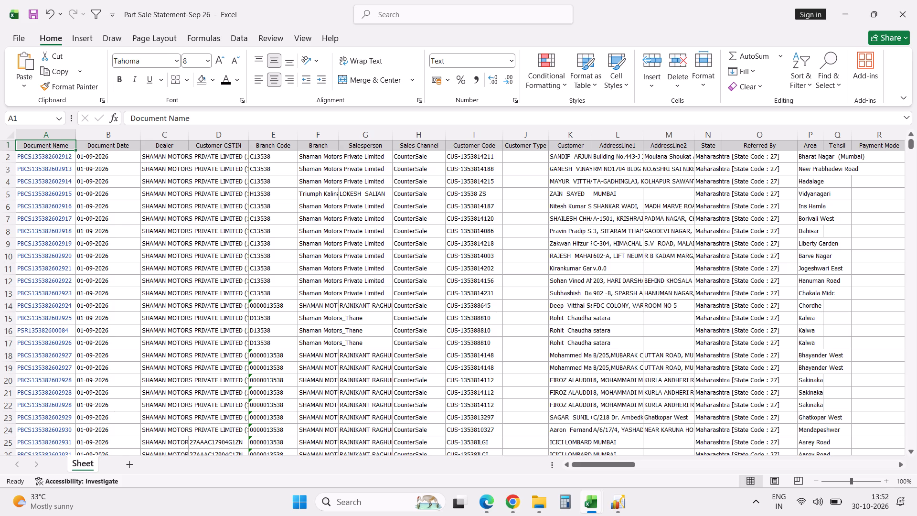
pyautogui.press('Left')
pyautogui.press('Right')
pyautogui.press('Right')
pyautogui.press('Right')
pyautogui.press('Right')
pyautogui.press('Right')
pyautogui.press('Right')
pyautogui.press('Right')
pyautogui.press('Right')
pyautogui.press('Right')
pyautogui.press('Right')
pyautogui.press('Right')
pyautogui.press('Right')
pyautogui.press('Right')
pyautogui.press('Right')
pyautogui.press('Right')
pyautogui.press('Right')
pyautogui.press('Right')
pyautogui.press('Right')
pyautogui.press('Right')
pyautogui.press('Right')
pyautogui.press('Right')
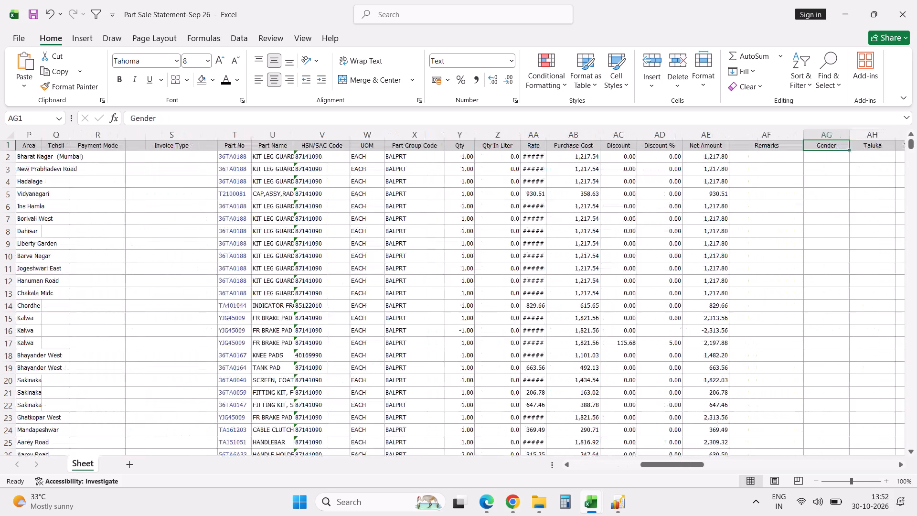
pyautogui.press('Right')
pyautogui.press('Left')
pyautogui.press('Left')
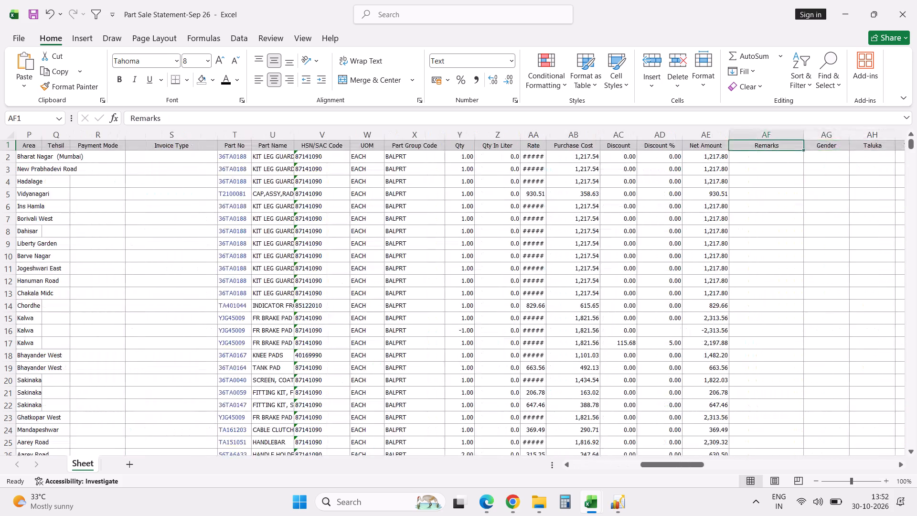
pyautogui.press('Right')
pyautogui.press('Right')
pyautogui.press('Right')
pyautogui.press('Right')
pyautogui.press('Right')
pyautogui.press('Right')
pyautogui.press('Right')
pyautogui.press('Right')
pyautogui.press('Right')
pyautogui.press('Right')
pyautogui.press('Right')
pyautogui.press('Right')
pyautogui.press('Right')
pyautogui.press('Right')
pyautogui.press('Right')
pyautogui.press('Right')
pyautogui.press('Right')
pyautogui.press('Right')
pyautogui.press('Right')
pyautogui.press('Right')
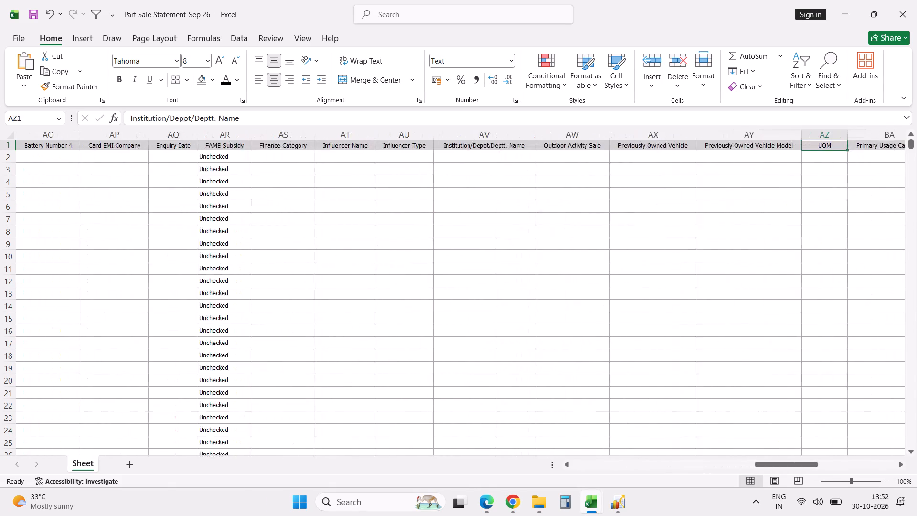
pyautogui.press('Right')
pyautogui.press('Right')
pyautogui.press('Right')
pyautogui.press('Right')
pyautogui.press('Right')
pyautogui.press('Right')
pyautogui.press('Right')
pyautogui.press('Right')
pyautogui.press('Right')
pyautogui.press('Right')
pyautogui.press('Right')
pyautogui.press('Right')
pyautogui.press('Right')
pyautogui.press('Right')
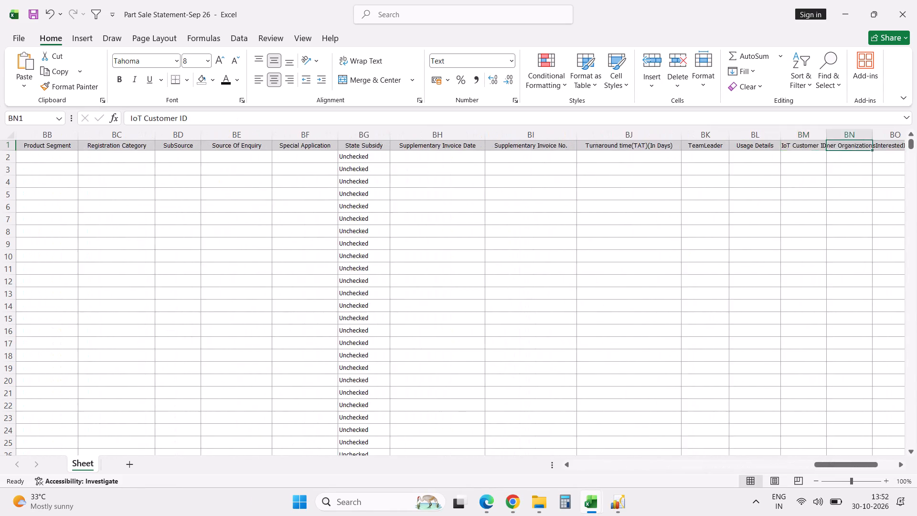
pyautogui.press('Right')
pyautogui.press('Right')
pyautogui.press('Right')
pyautogui.press('Right')
pyautogui.press('Right')
pyautogui.press('Right')
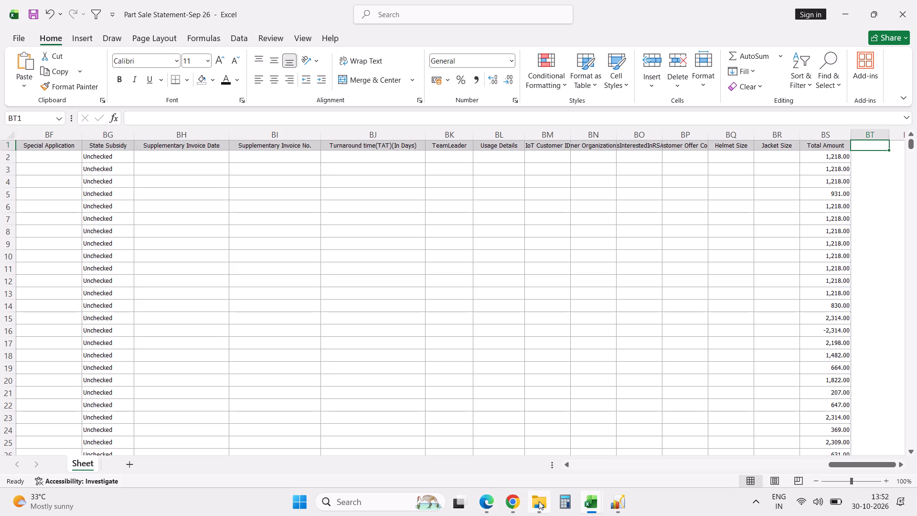
# Switch to File Explorer and open the Incentives folder inside Apurva Sir Reports in Downloads.
pyautogui.click(544, 449)
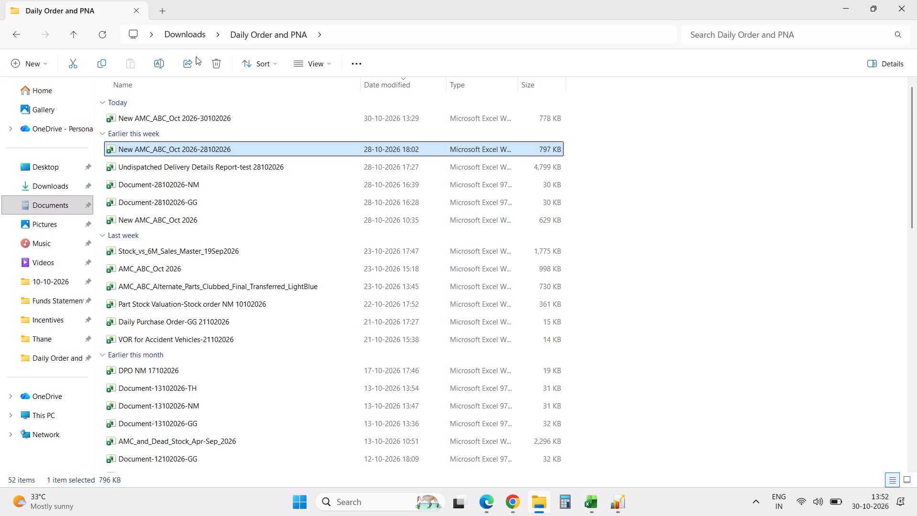
pyautogui.click(189, 39)
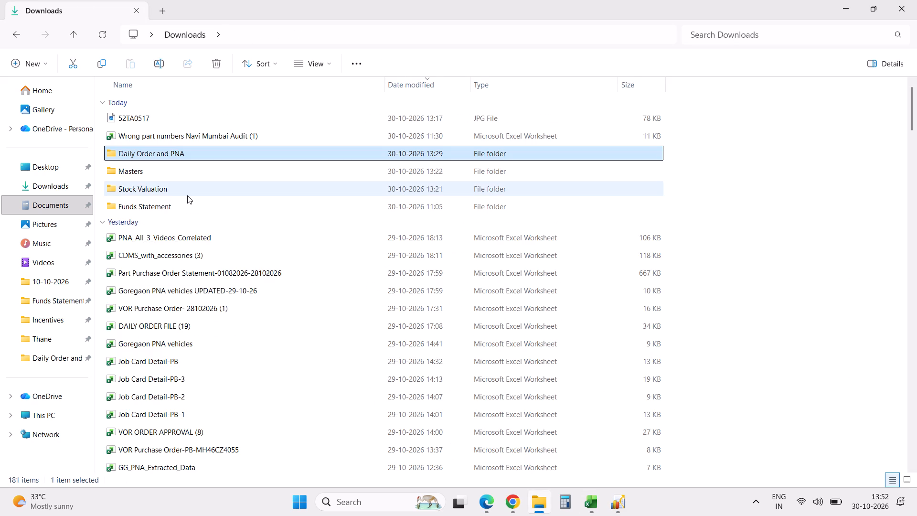
pyautogui.write('ap')
pyautogui.press('Return')
pyautogui.press('Down')
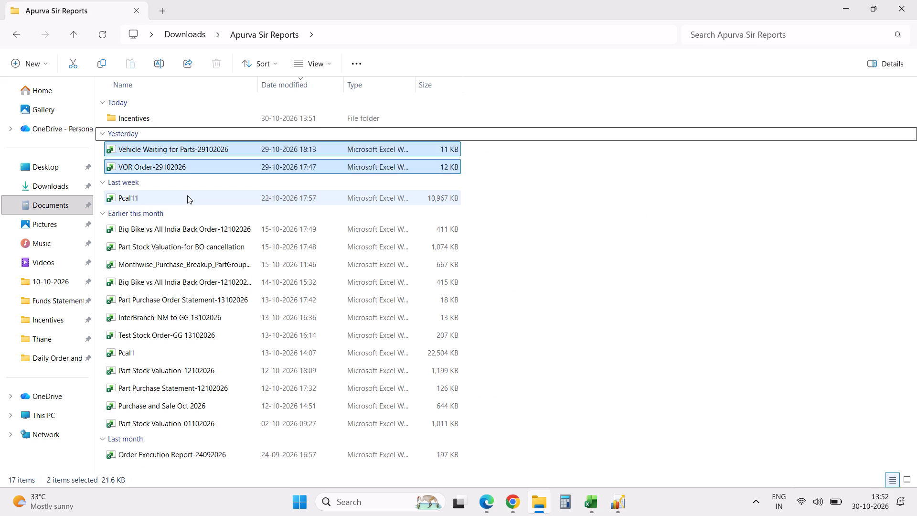
pyautogui.press('Up')
pyautogui.press('Return')
# Open the Dead Stock list workbook from the Incentives folder and go to its first Stock Qty entry.
pyautogui.press('Down')
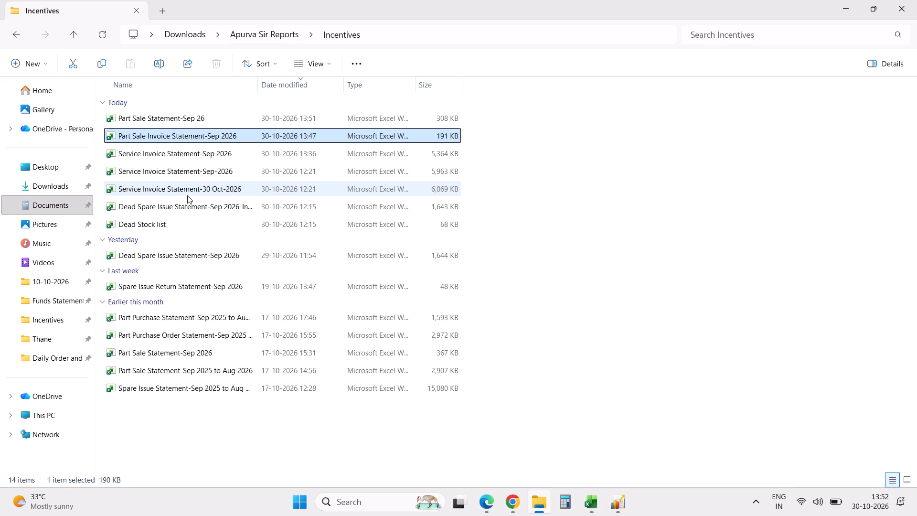
pyautogui.press('Down')
pyautogui.press('Down')
pyautogui.press('Down')
pyautogui.press('Down')
pyautogui.press('Down')
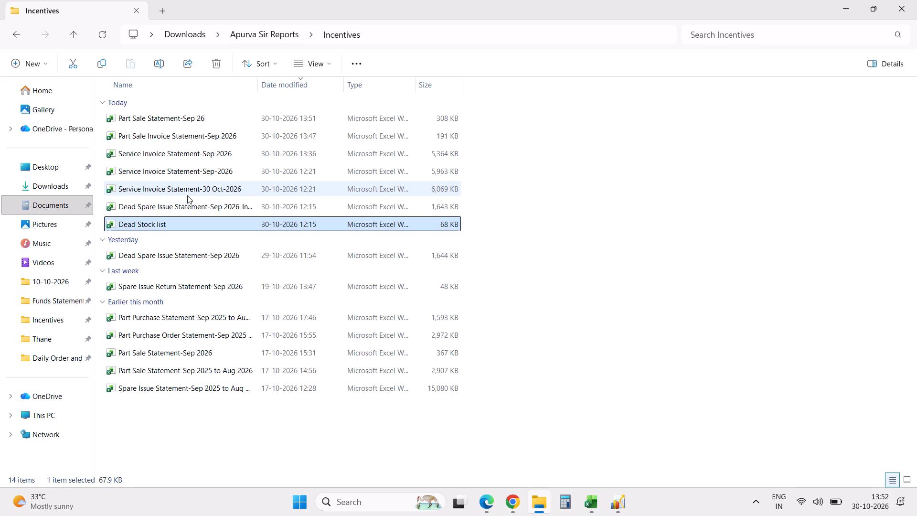
pyautogui.press('Return')
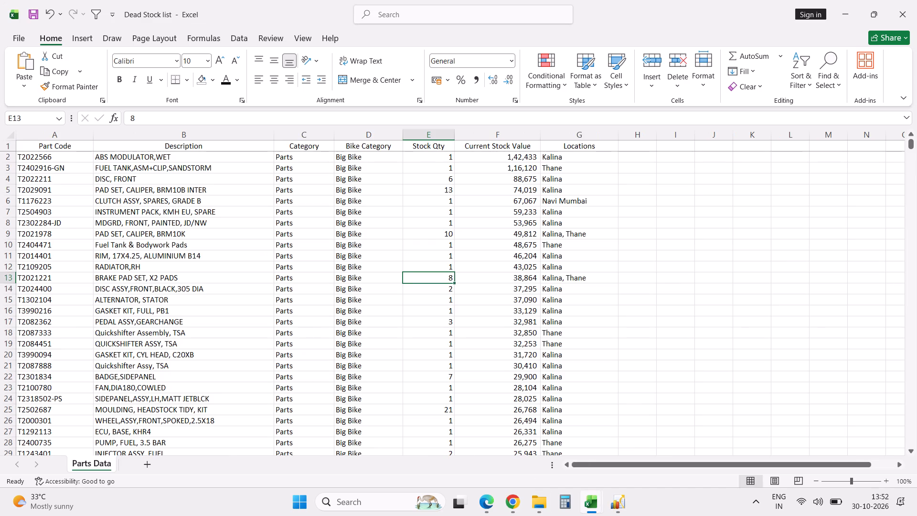
pyautogui.hotkey('ctrl', 'Up')
pyautogui.press('Down')
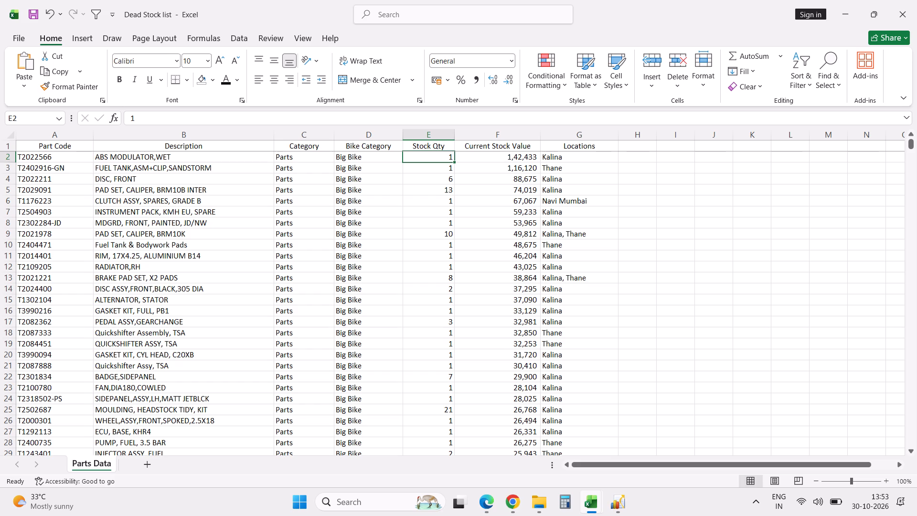
# Switch to the Part Sale Statement-Sep 26 workbook and add the header Dead in BT1, after Total Amount.
pyautogui.hotkey('alt', 'Tab')
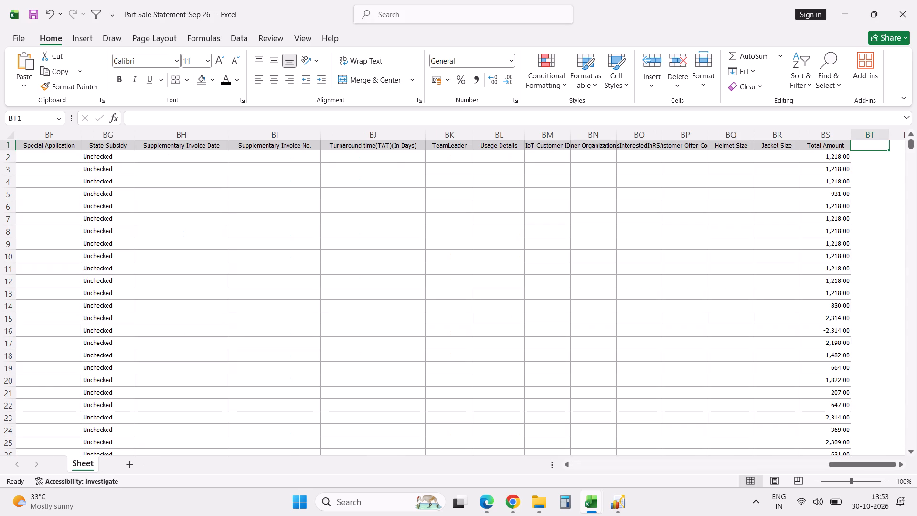
pyautogui.write('Dead')
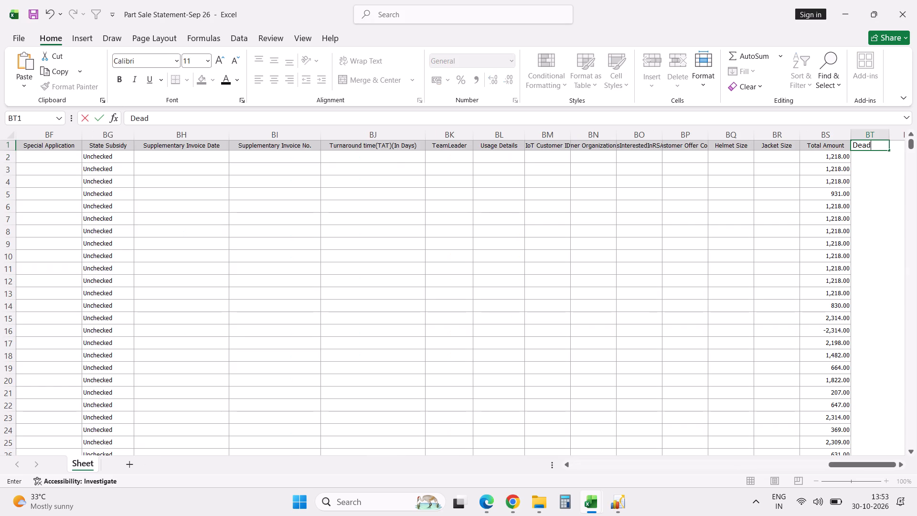
pyautogui.press('Return')
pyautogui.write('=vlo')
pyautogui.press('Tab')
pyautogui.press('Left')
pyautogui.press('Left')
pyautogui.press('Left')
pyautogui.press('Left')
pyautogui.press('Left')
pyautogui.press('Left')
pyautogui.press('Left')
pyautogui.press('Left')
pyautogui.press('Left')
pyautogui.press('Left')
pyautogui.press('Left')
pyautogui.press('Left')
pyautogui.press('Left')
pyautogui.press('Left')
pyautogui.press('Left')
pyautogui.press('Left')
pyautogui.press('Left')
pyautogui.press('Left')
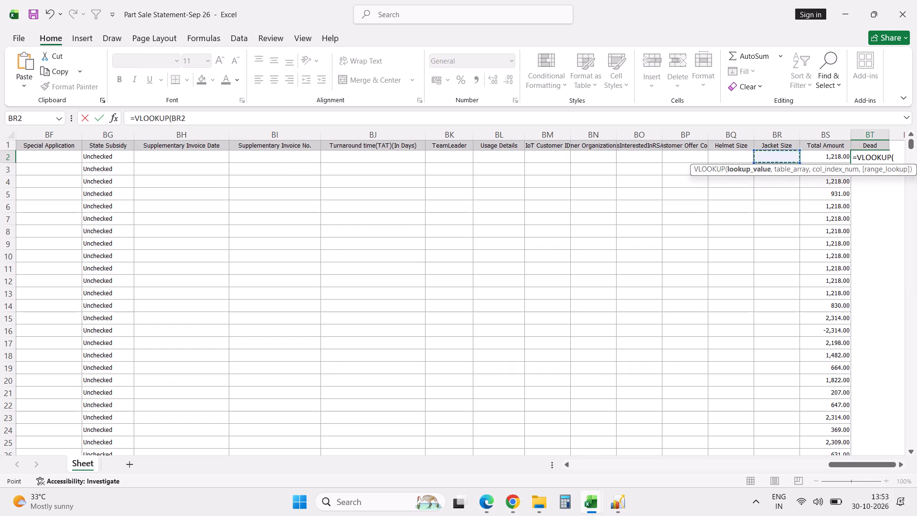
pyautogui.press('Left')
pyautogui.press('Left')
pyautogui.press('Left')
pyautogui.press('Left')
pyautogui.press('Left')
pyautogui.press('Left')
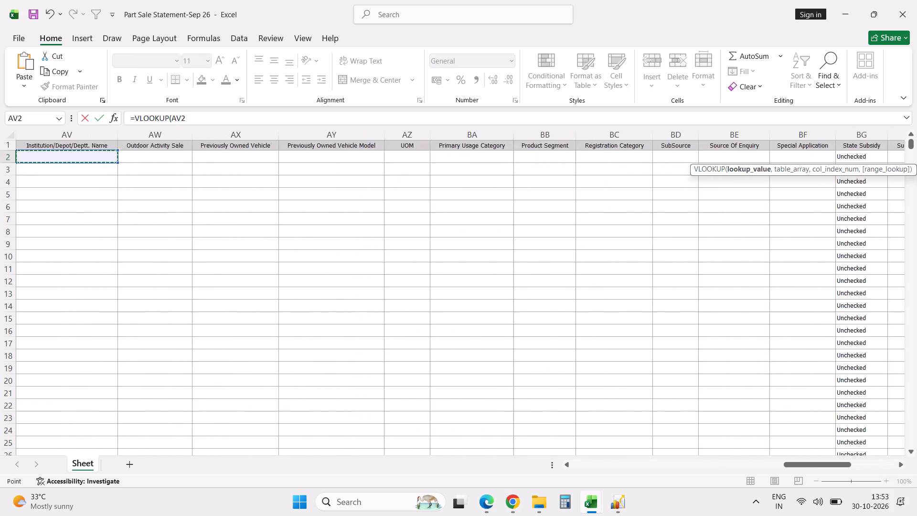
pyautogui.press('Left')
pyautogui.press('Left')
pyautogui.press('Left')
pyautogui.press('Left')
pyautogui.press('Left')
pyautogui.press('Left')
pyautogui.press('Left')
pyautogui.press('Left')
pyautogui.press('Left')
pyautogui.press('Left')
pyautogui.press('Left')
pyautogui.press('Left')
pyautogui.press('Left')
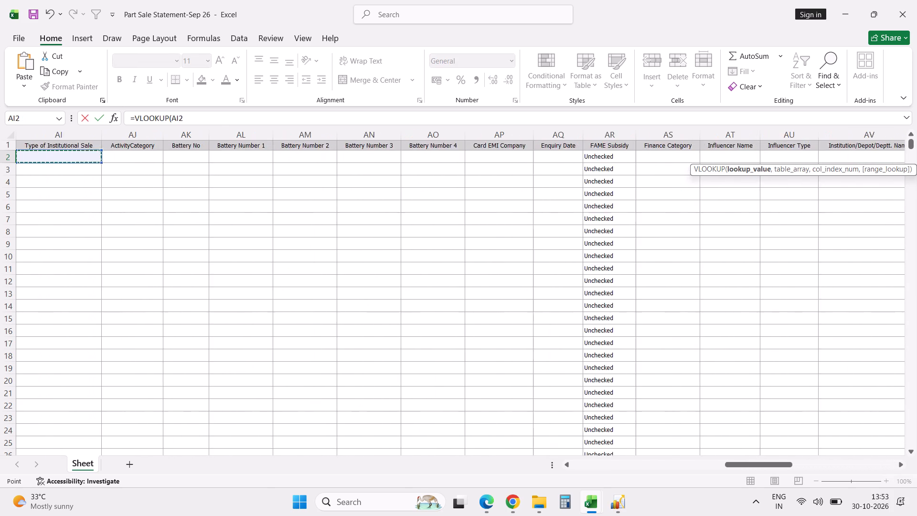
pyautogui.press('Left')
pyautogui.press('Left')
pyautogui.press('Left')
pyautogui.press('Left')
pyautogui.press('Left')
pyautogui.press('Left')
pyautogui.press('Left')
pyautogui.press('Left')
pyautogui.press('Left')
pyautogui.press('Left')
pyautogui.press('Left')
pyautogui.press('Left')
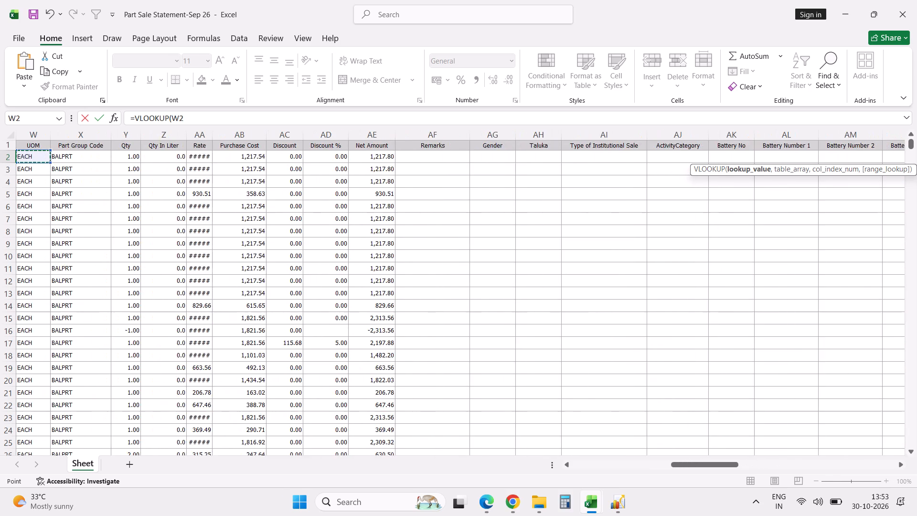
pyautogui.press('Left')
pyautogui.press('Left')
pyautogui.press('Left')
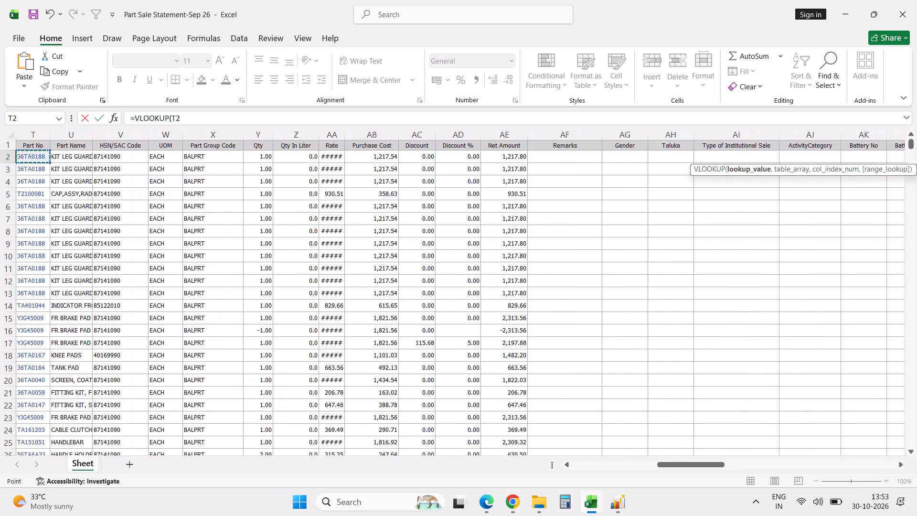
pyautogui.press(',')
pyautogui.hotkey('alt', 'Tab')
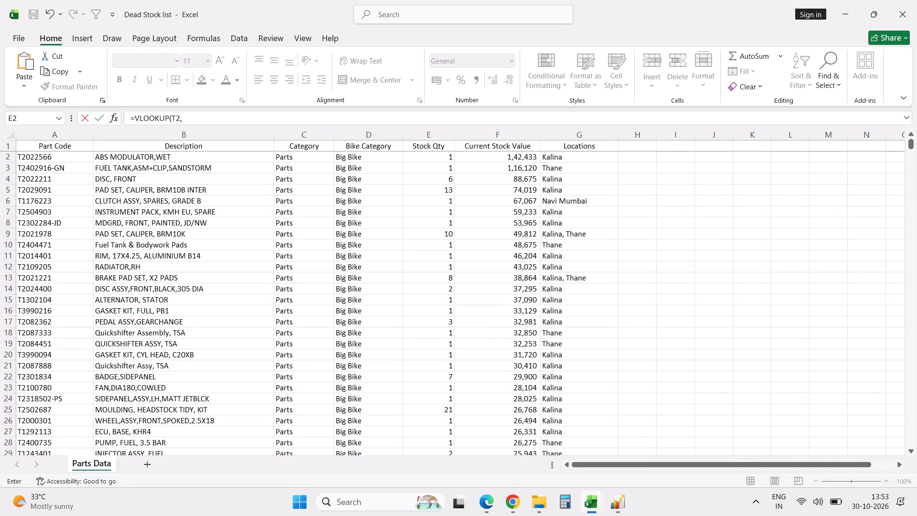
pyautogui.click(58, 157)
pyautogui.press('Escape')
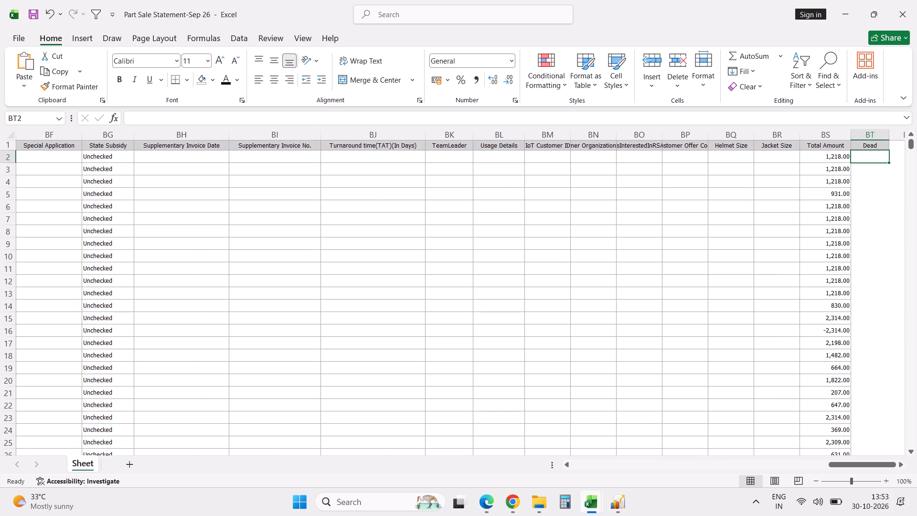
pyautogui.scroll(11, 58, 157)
# Open the 02_Dead_Stock_12M_05-09-2026 workbook from the Review-Sep.2026 folder inside Parts Analysis Reports in Downloads.
pyautogui.click(543, 503)
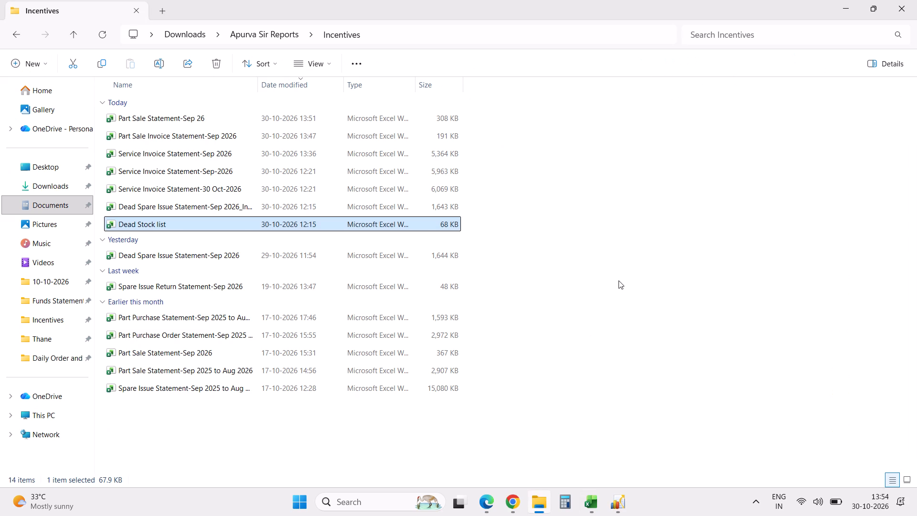
pyautogui.click(197, 39)
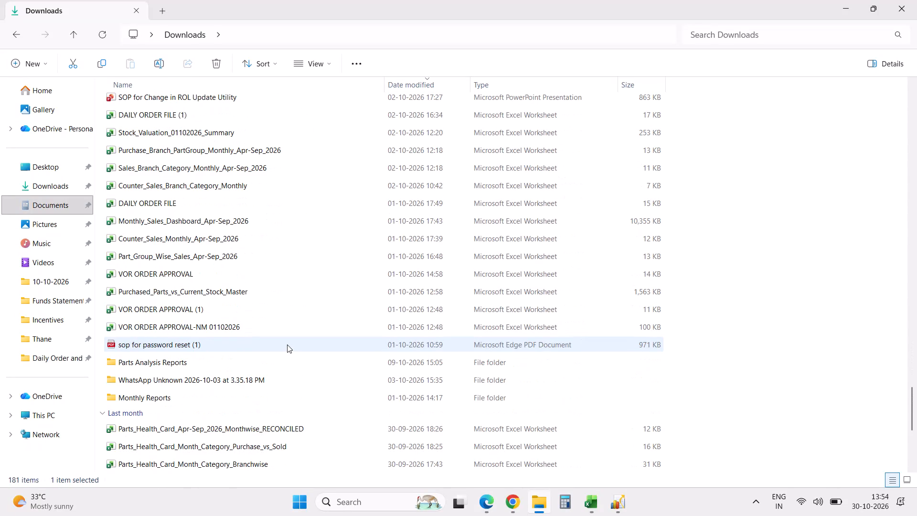
pyautogui.doubleClick(203, 367)
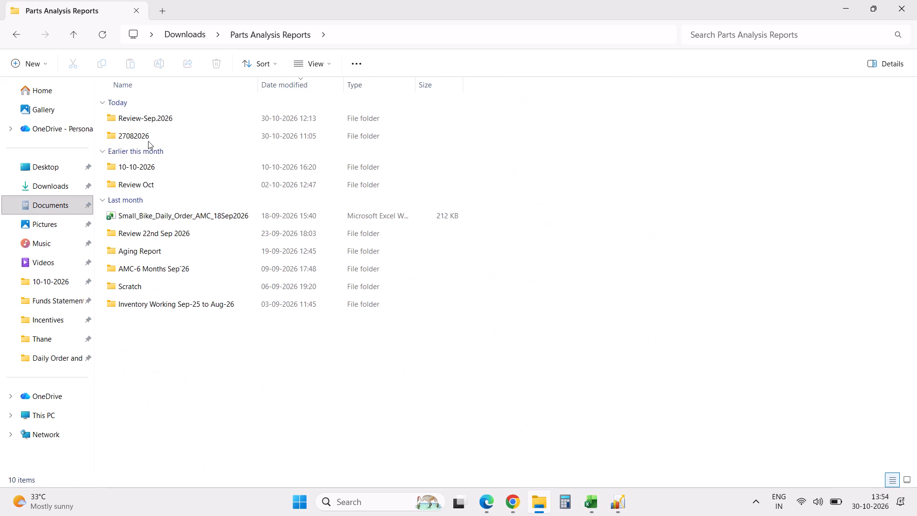
pyautogui.doubleClick(159, 122)
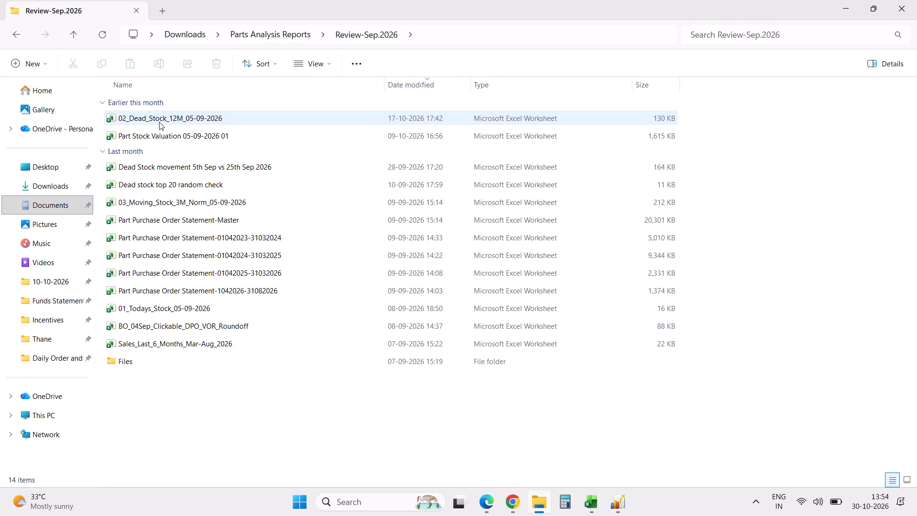
pyautogui.doubleClick(159, 122)
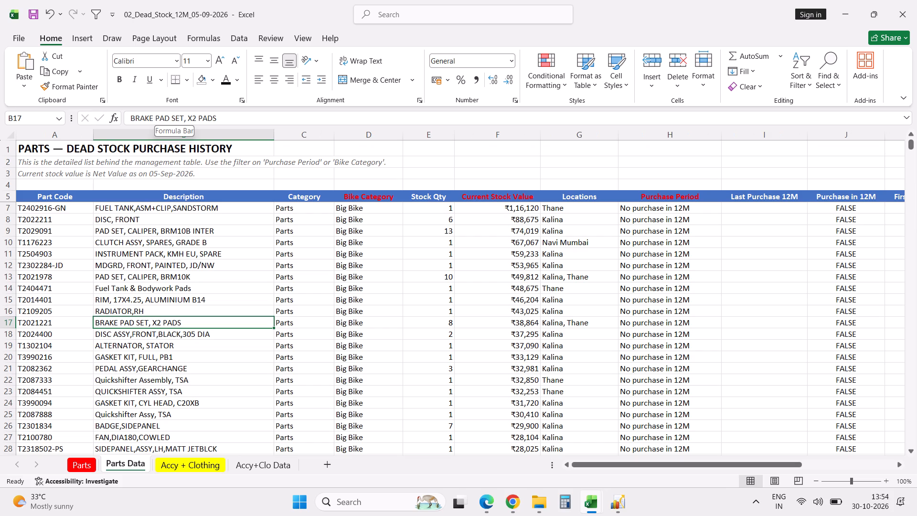
# Examine the accessories and clothing dead stock records on the Accy+Clo Data sheet from the Part Code header.
pyautogui.hotkey('alt', 'Tab')
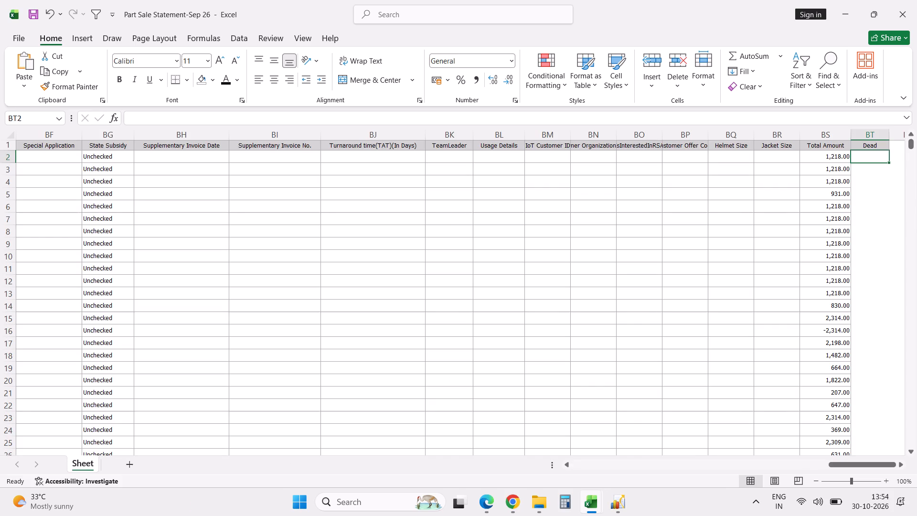
pyautogui.hotkey('alt', 'Tab')
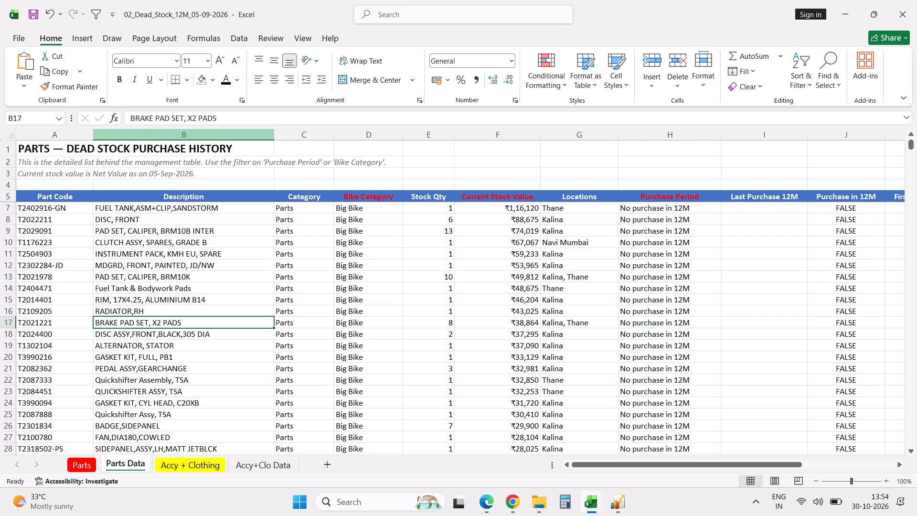
pyautogui.click(196, 462)
pyautogui.click(258, 467)
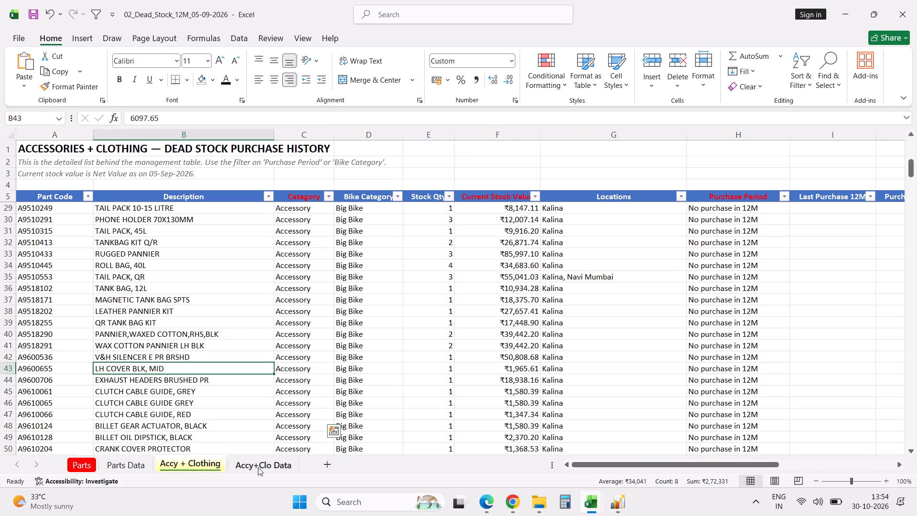
pyautogui.click(69, 195)
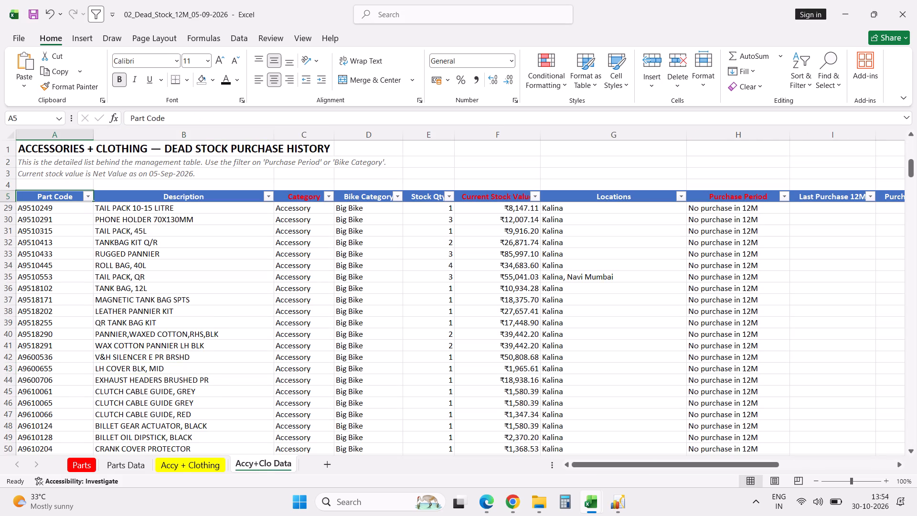
pyautogui.press('Down')
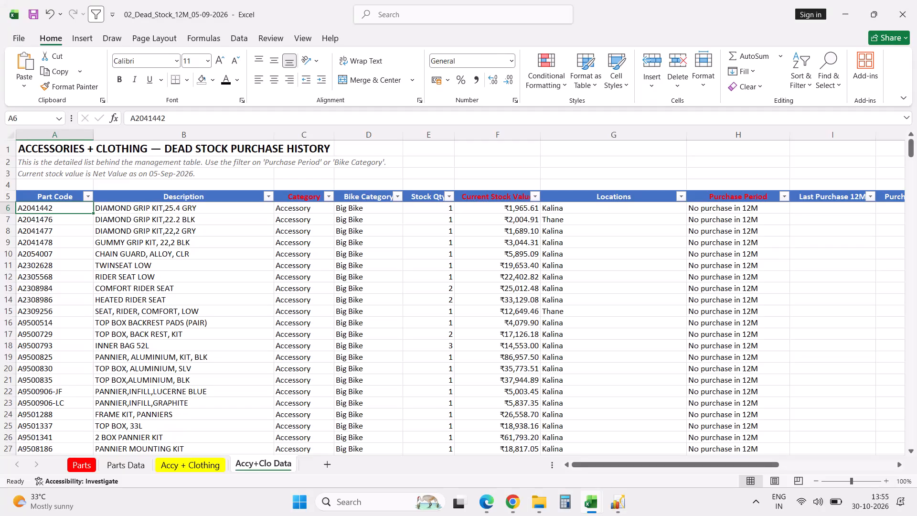
pyautogui.hotkey('ctrl', 'Up')
pyautogui.press('Down')
pyautogui.press('Up')
pyautogui.press('Up')
pyautogui.press('Up')
pyautogui.press('Down')
pyautogui.press('Down')
pyautogui.press('Down')
pyautogui.press('Up')
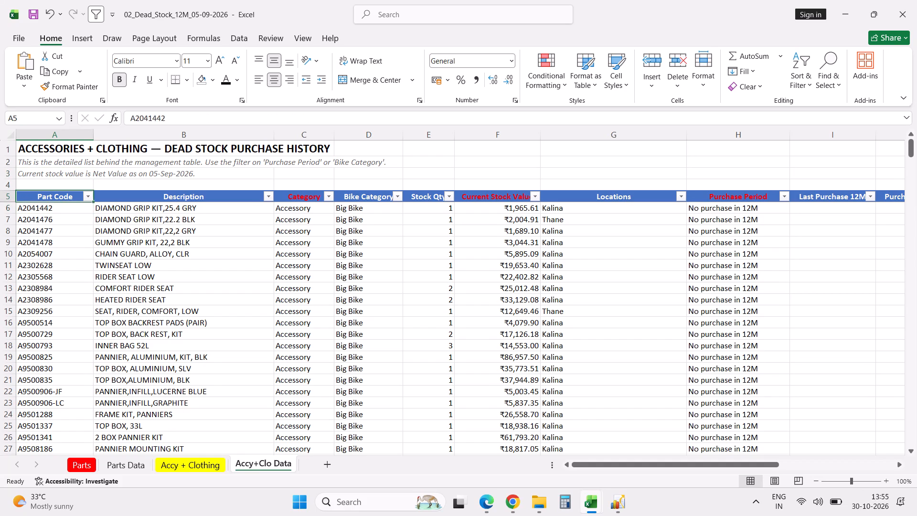
pyautogui.press('Left')
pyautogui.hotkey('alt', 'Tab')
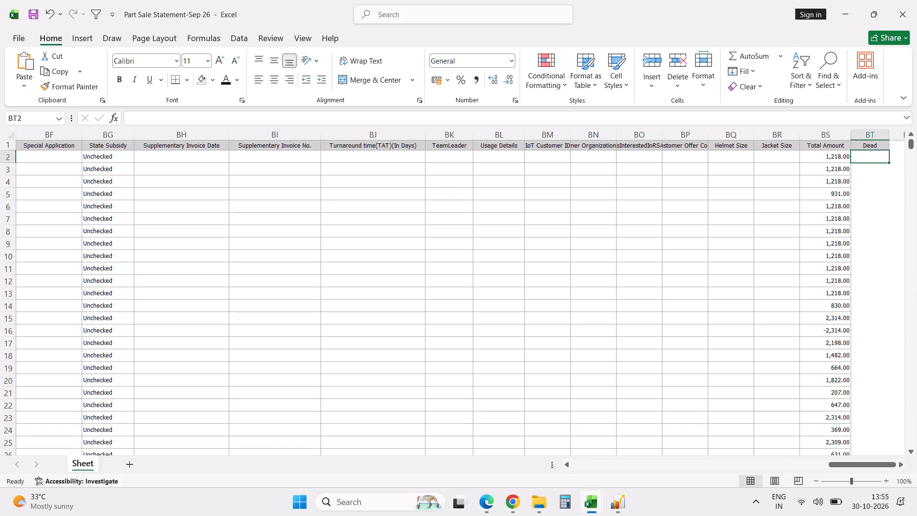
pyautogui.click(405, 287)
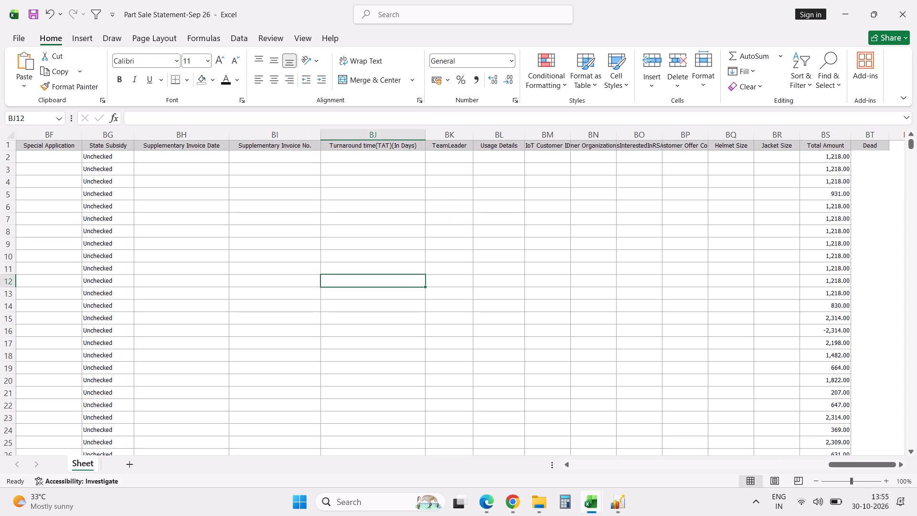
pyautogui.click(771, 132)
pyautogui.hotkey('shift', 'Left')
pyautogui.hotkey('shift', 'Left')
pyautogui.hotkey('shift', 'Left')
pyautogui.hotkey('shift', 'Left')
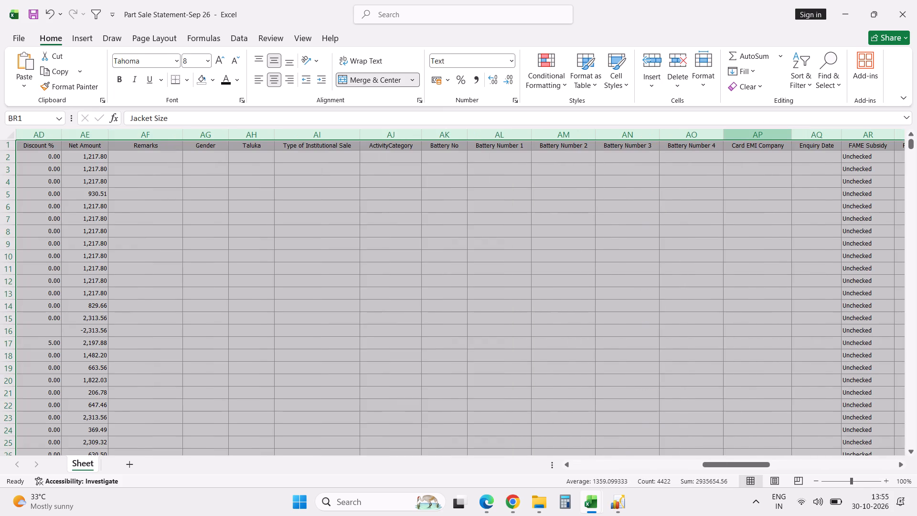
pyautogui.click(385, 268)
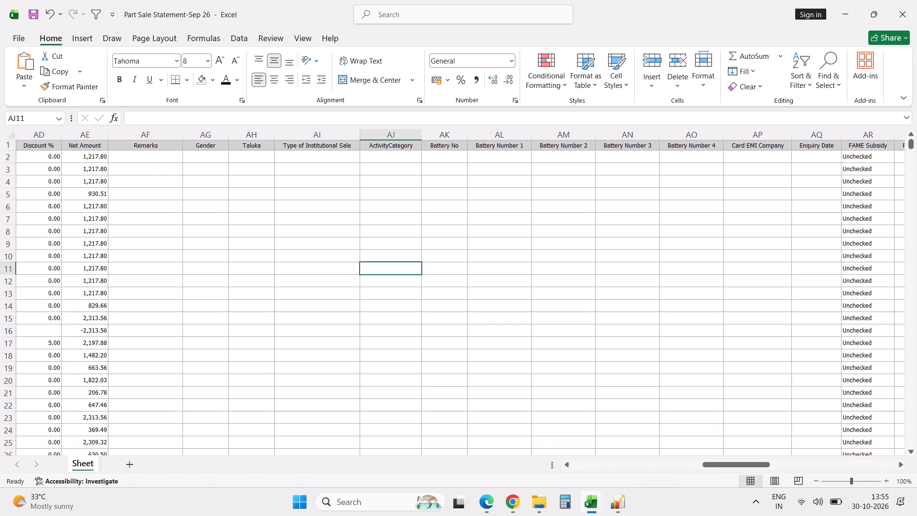
# Delete row 1090, directly below the last sale record in the Part Sale Statement-Sep 26 sheet.
pyautogui.press('Down')
pyautogui.hotkey('ctrl', 'Down')
pyautogui.press('Down')
pyautogui.hotkey('ctrl', 'Up')
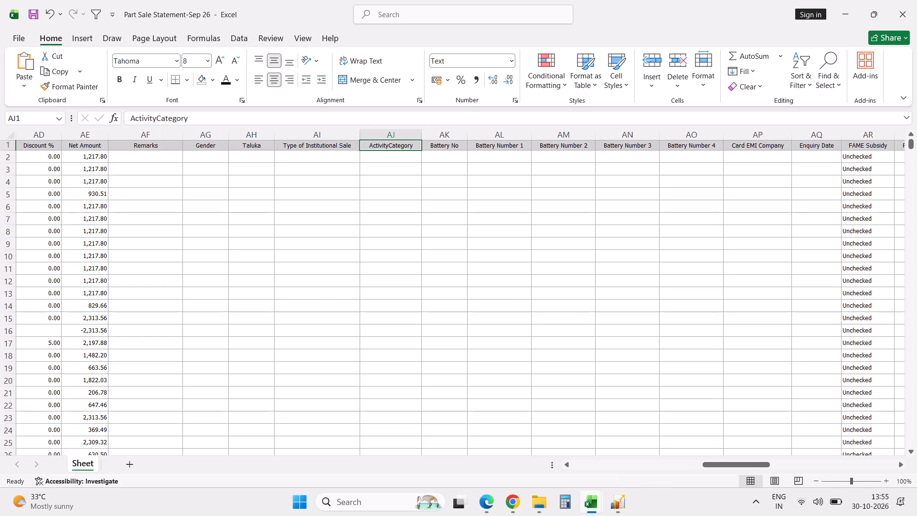
pyautogui.press('Left')
pyautogui.press('Left')
pyautogui.press('Left')
pyautogui.press('Left')
pyautogui.press('Left')
pyautogui.press('Left')
pyautogui.press('Left')
pyautogui.press('Left')
pyautogui.press('Left')
pyautogui.press('Left')
pyautogui.press('Left')
pyautogui.press('Left')
pyautogui.press('Left')
pyautogui.press('Left')
pyautogui.press('Left')
pyautogui.press('Left')
pyautogui.press('Left')
pyautogui.press('Left')
pyautogui.press('Left')
pyautogui.press('Left')
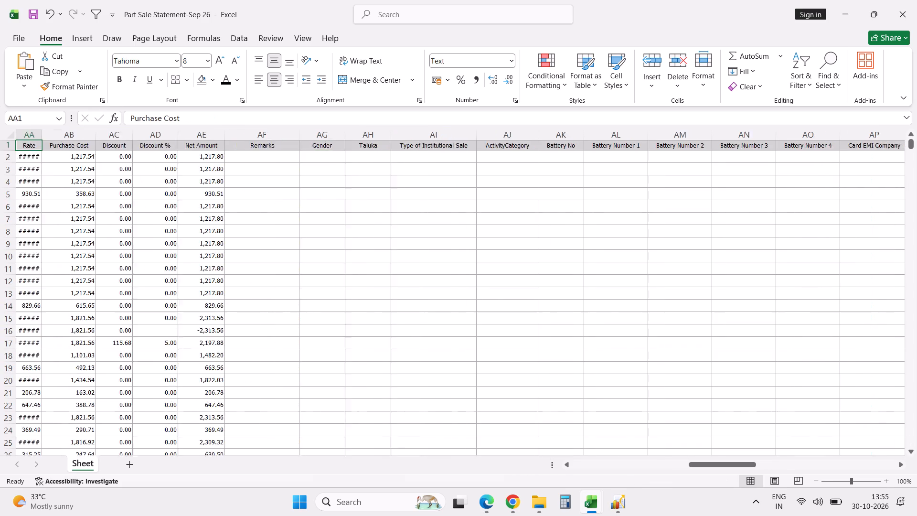
pyautogui.hotkey('ctrl', 'Down')
pyautogui.press('Down')
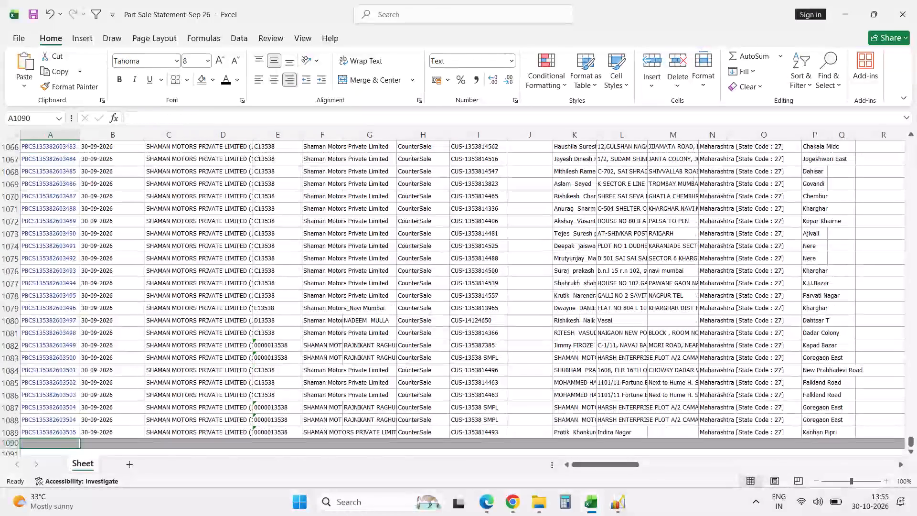
pyautogui.hotkey('shift', 'space')
pyautogui.hotkey('ctrl', '-')
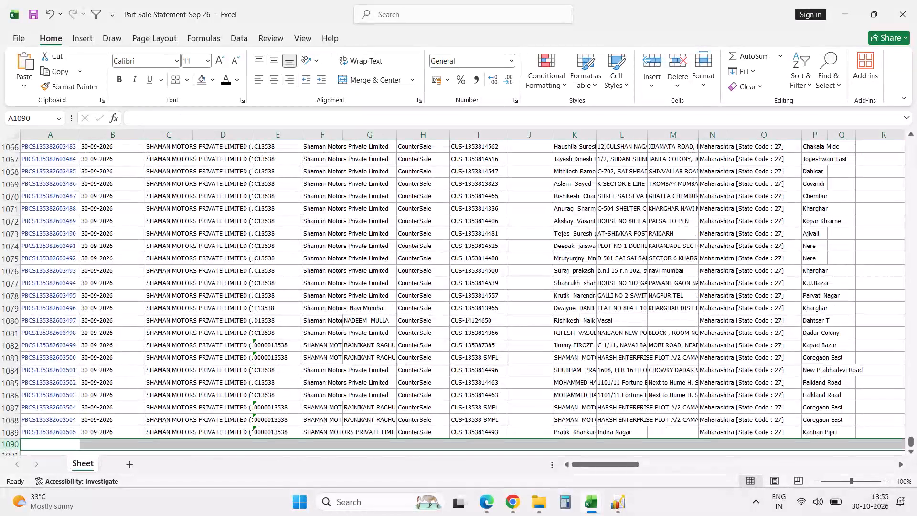
# Hide columns J through S, Customer Type to Invoice Type, in the Part Sale Statement-Sep 26 sheet.
pyautogui.press('Up')
pyautogui.hotkey('ctrl', 'Up')
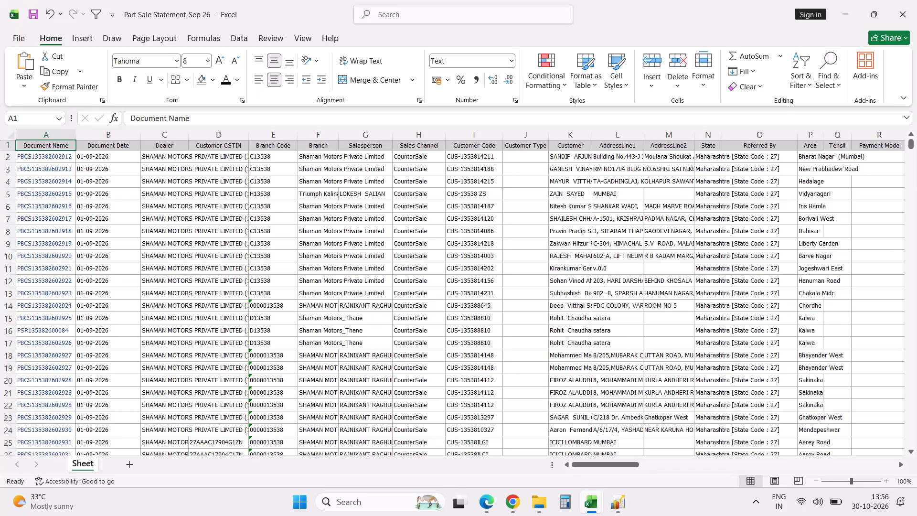
pyautogui.click(461, 234)
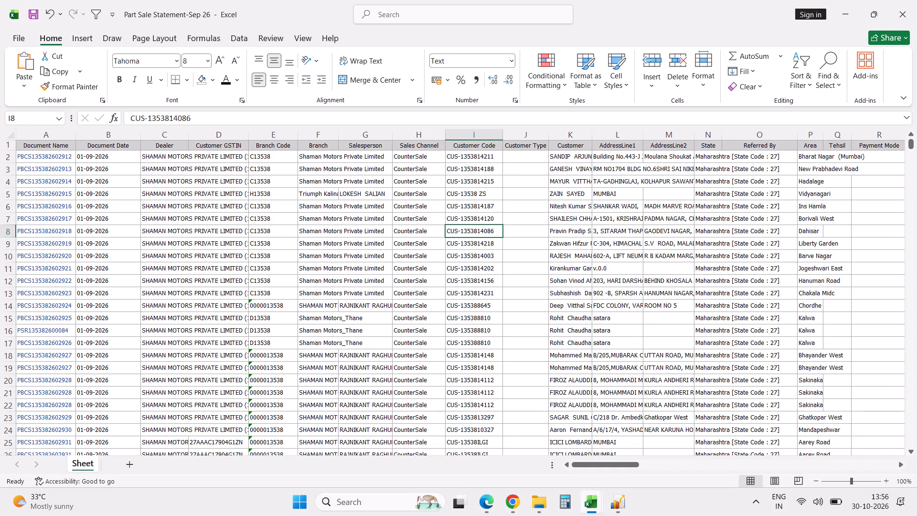
pyautogui.press('Right')
pyautogui.press('Right')
pyautogui.press('Right')
pyautogui.press('Right')
pyautogui.press('Right')
pyautogui.press('Right')
pyautogui.press('Right')
pyautogui.press('Right')
pyautogui.press('Right')
pyautogui.press('Right')
pyautogui.press('Right')
pyautogui.press('Right')
pyautogui.press('Right')
pyautogui.press('Right')
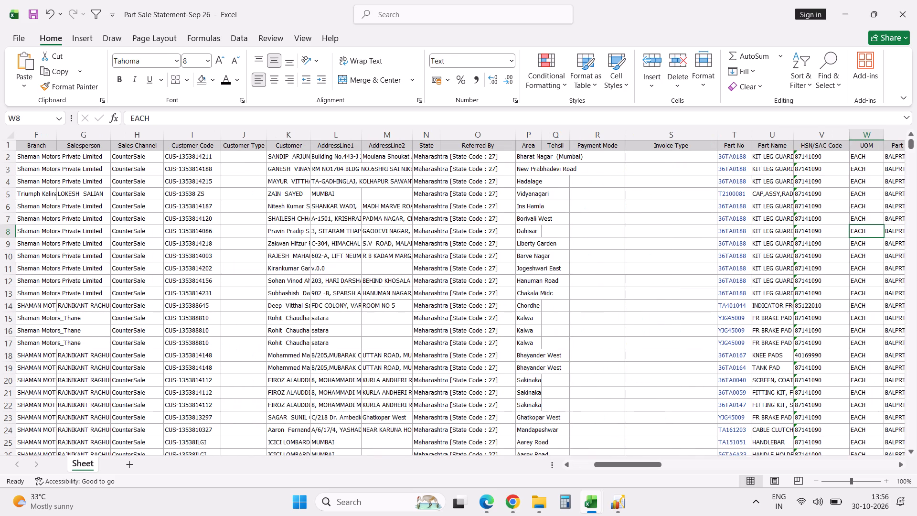
pyautogui.click(659, 201)
pyautogui.hotkey('ctrl', 'Down')
pyautogui.hotkey('ctrl', 'Up')
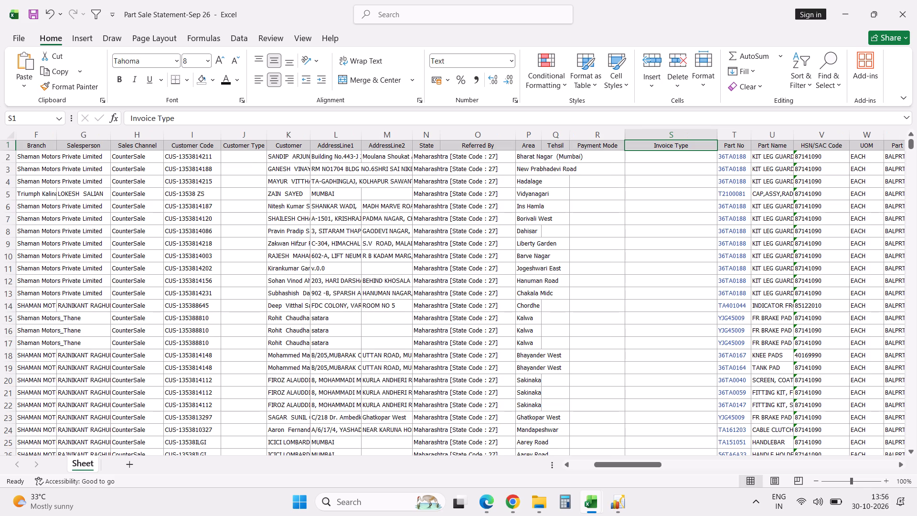
pyautogui.click(667, 134)
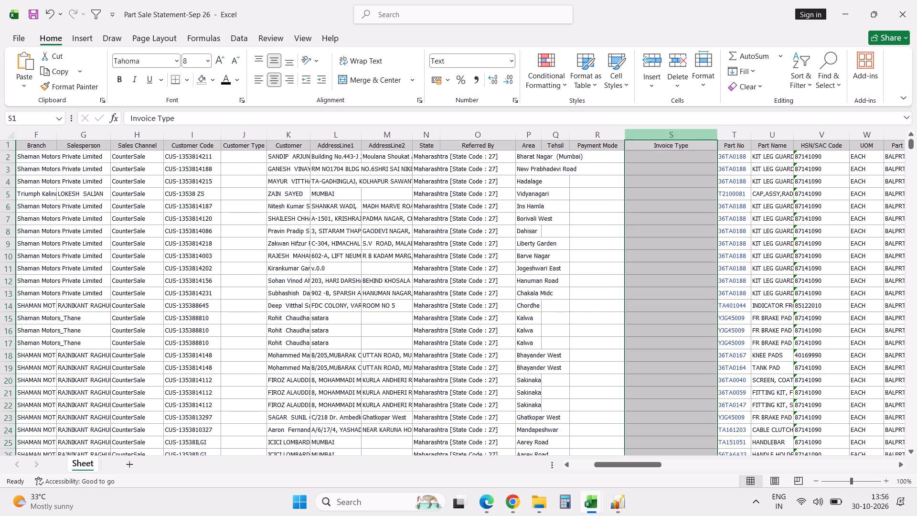
pyautogui.hotkey('shift', 'Left')
pyautogui.hotkey('shift', 'Left')
pyautogui.hotkey('shift', 'Left')
pyautogui.hotkey('shift', 'Left')
pyautogui.hotkey('shift', 'Left')
pyautogui.hotkey('shift', 'Left')
pyautogui.hotkey('shift', 'Left')
pyautogui.hotkey('shift', 'Left')
pyautogui.hotkey('shift', 'Left')
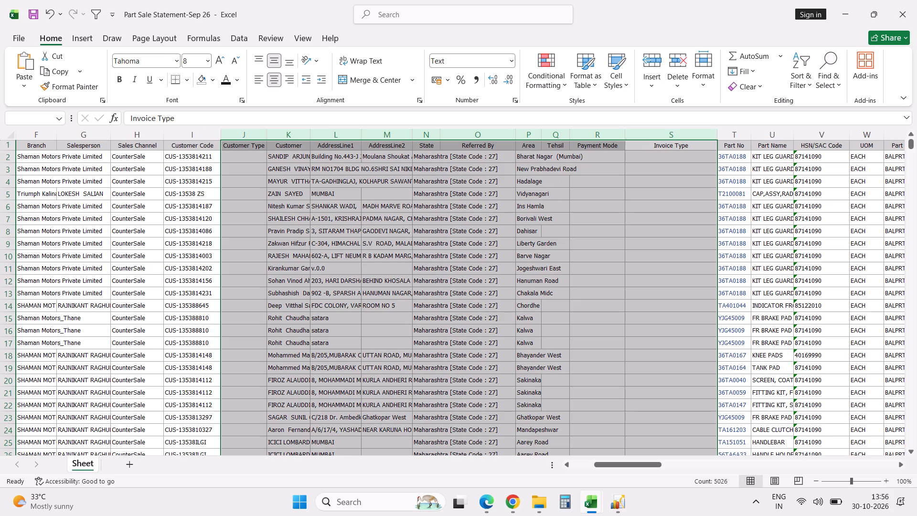
pyautogui.rightClick(613, 137)
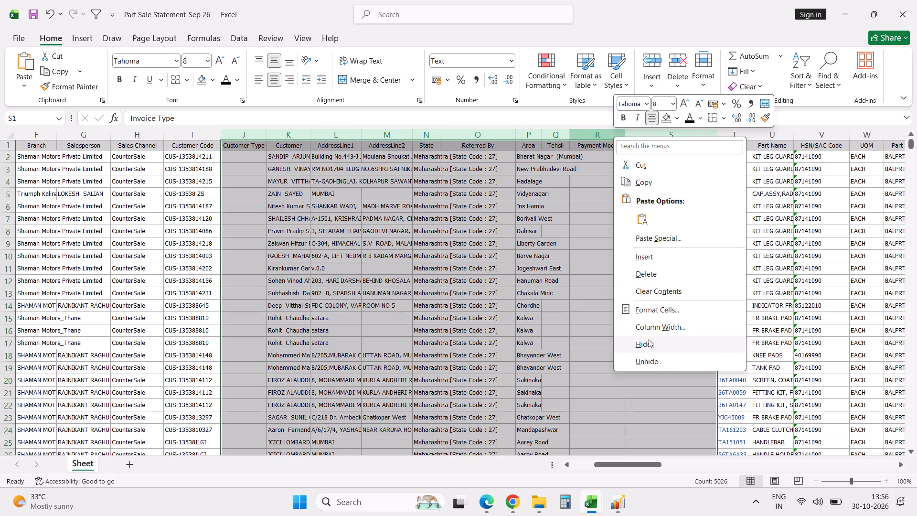
pyautogui.click(647, 343)
pyautogui.click(487, 312)
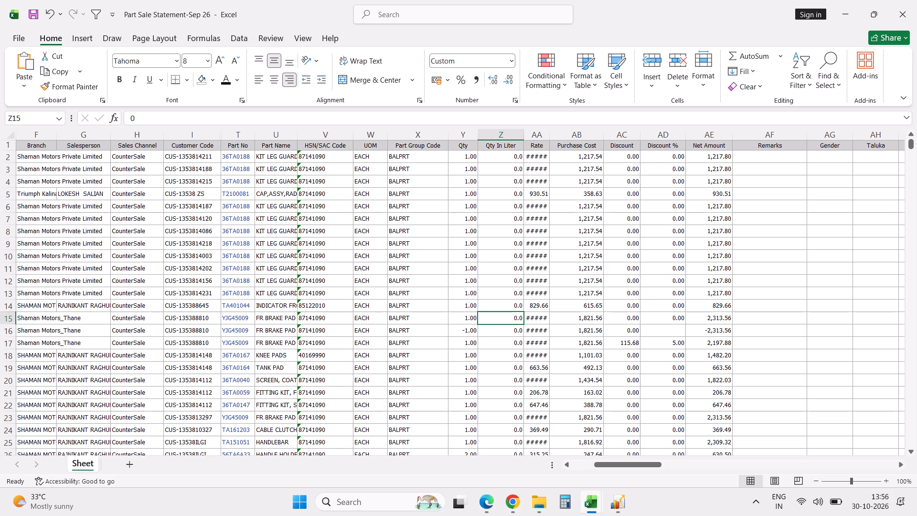
# Fit the width of the Rate column, AA, to its contents.
pyautogui.doubleClick(549, 137)
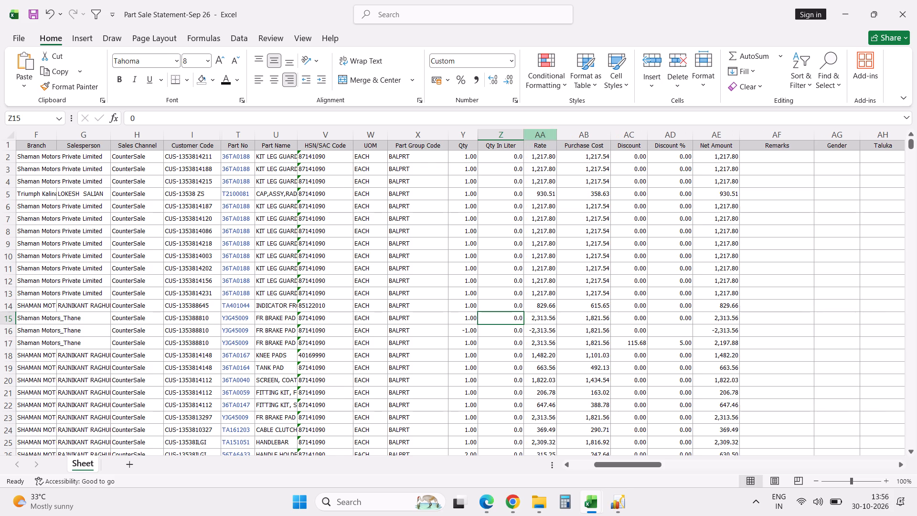
# Hide columns AF through BR, Remarks to Jacket Size, keeping Net Amount, Total Amount and Dead in view.
pyautogui.click(730, 239)
pyautogui.press('Right')
pyautogui.press('Right')
pyautogui.press('Right')
pyautogui.press('Right')
pyautogui.press('Right')
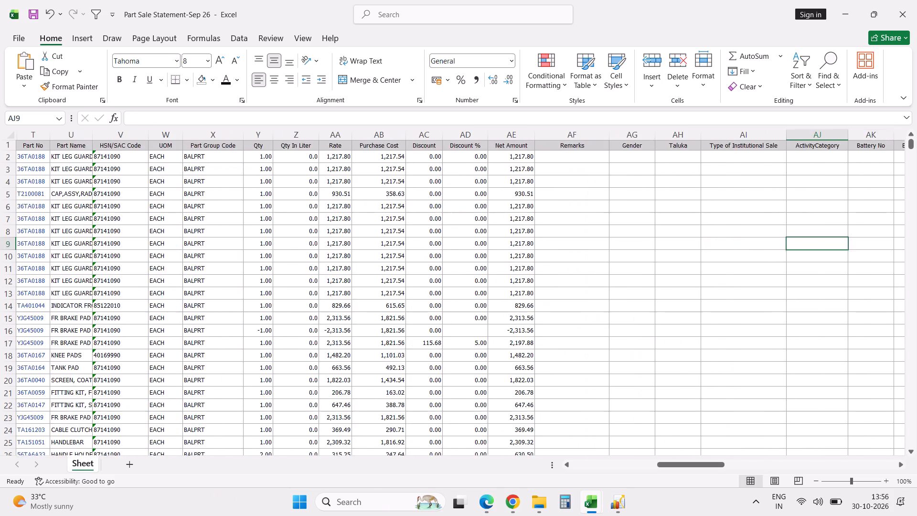
pyautogui.press('Right')
pyautogui.press('Right')
pyautogui.press('Right')
pyautogui.press('Right')
pyautogui.press('Right')
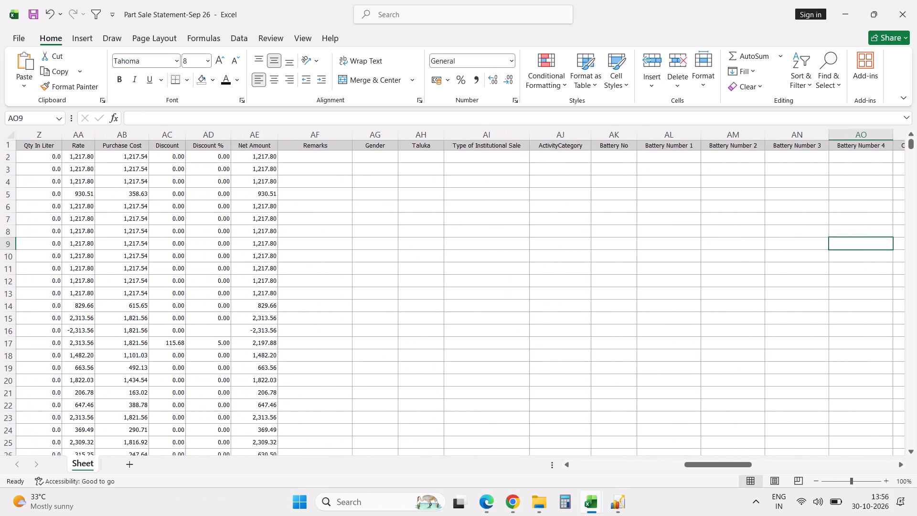
pyautogui.click(326, 136)
pyautogui.hotkey('shift', 'Right')
pyautogui.hotkey('shift', 'Right')
pyautogui.hotkey('shift', 'Right')
pyautogui.hotkey('shift', 'Right')
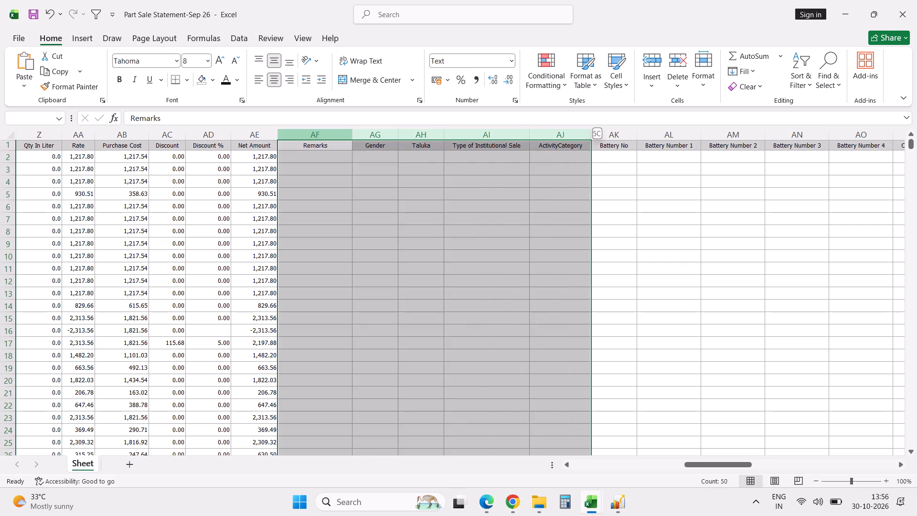
pyautogui.hotkey('shift', 'Right')
pyautogui.hotkey('shift', 'Right')
pyautogui.hotkey('shift', 'Right')
pyautogui.hotkey('shift', 'Right')
pyautogui.hotkey('shift', 'Right')
pyautogui.hotkey('shift', 'Right')
pyautogui.hotkey('shift', 'Right')
pyautogui.hotkey('shift', 'Right')
pyautogui.hotkey('shift', 'Right')
pyautogui.hotkey('shift', 'Right')
pyautogui.hotkey('shift', 'Right')
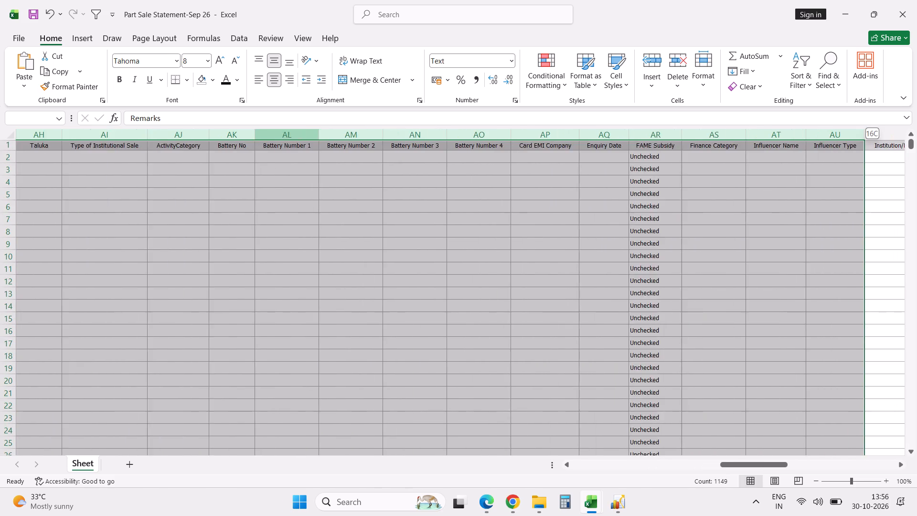
pyautogui.hotkey('shift', 'Right')
pyautogui.hotkey('shift', 'Right')
pyautogui.hotkey('shift', 'Right')
pyautogui.hotkey('shift', 'Right')
pyautogui.hotkey('shift', 'Right')
pyautogui.hotkey('shift', 'Right')
pyautogui.hotkey('shift', 'Right')
pyautogui.hotkey('shift', 'Right')
pyautogui.hotkey('shift', 'Right')
pyautogui.hotkey('shift', 'Right')
pyautogui.hotkey('shift', 'Right')
pyautogui.hotkey('shift', 'Right')
pyautogui.hotkey('shift', 'Right')
pyautogui.hotkey('shift', 'Right')
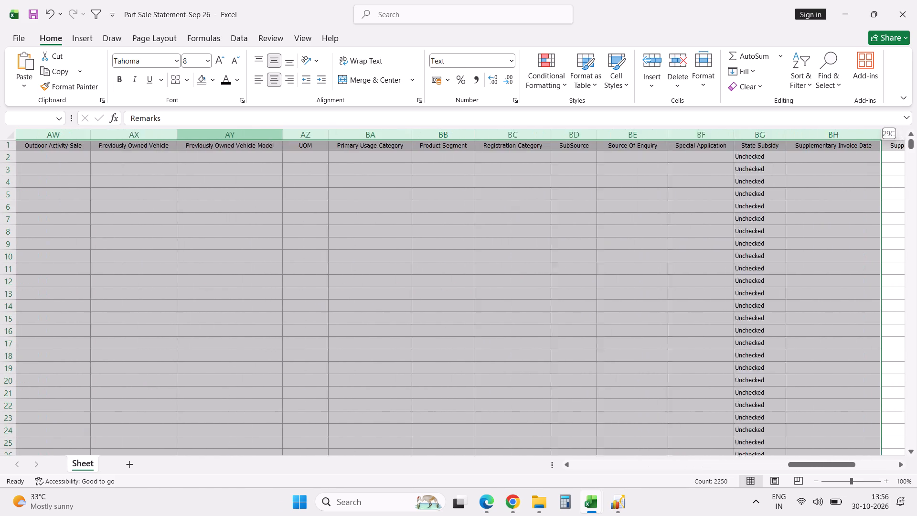
pyautogui.hotkey('shift', 'Left')
pyautogui.hotkey('shift', 'Left')
pyautogui.hotkey('shift', 'Left')
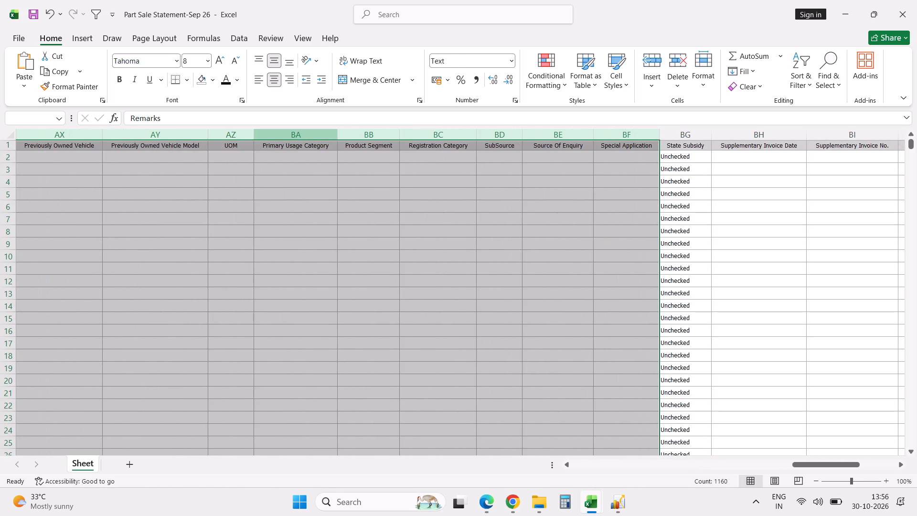
pyautogui.hotkey('shift', 'Right')
pyautogui.hotkey('shift', 'Right')
pyautogui.hotkey('shift', 'Right')
pyautogui.hotkey('shift', 'Right')
pyautogui.hotkey('shift', 'Right')
pyautogui.hotkey('shift', 'Right')
pyautogui.hotkey('shift', 'Right')
pyautogui.hotkey('shift', 'Right')
pyautogui.hotkey('shift', 'Right')
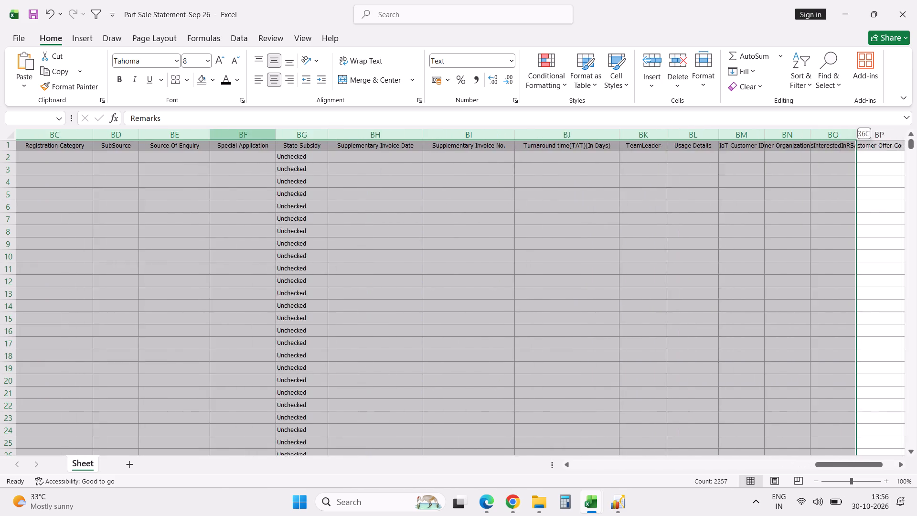
pyautogui.hotkey('shift', 'Right')
pyautogui.hotkey('shift', 'Right')
pyautogui.hotkey('shift', 'Right')
pyautogui.hotkey('shift', 'Right')
pyautogui.hotkey('shift', 'Right')
pyautogui.hotkey('shift', 'Left')
pyautogui.hotkey('shift', 'Left')
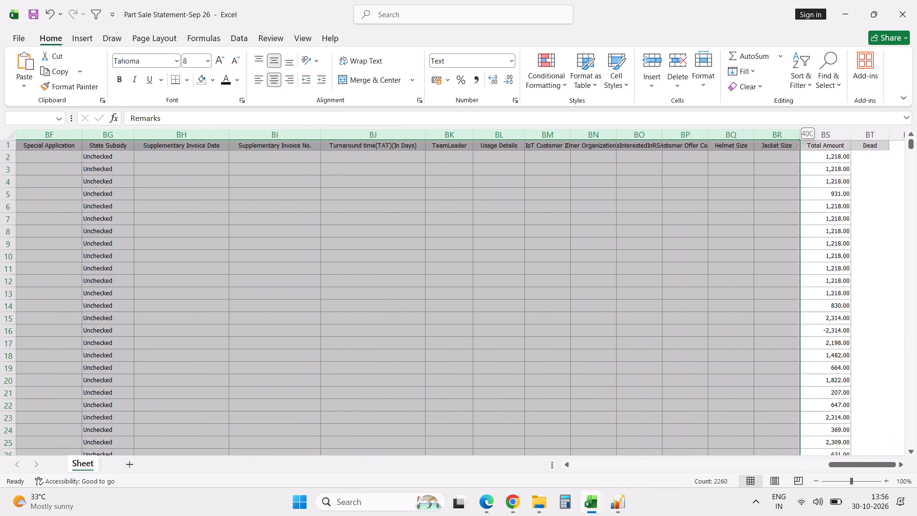
pyautogui.rightClick(300, 137)
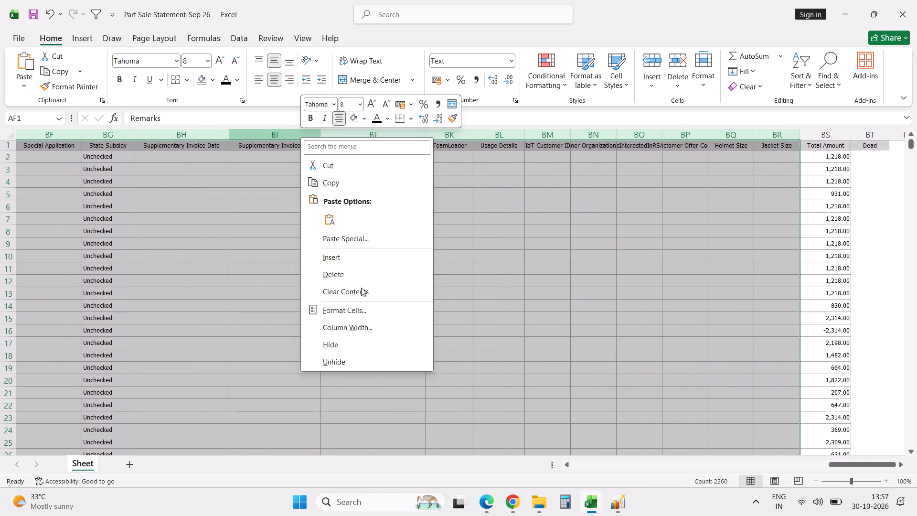
pyautogui.click(363, 345)
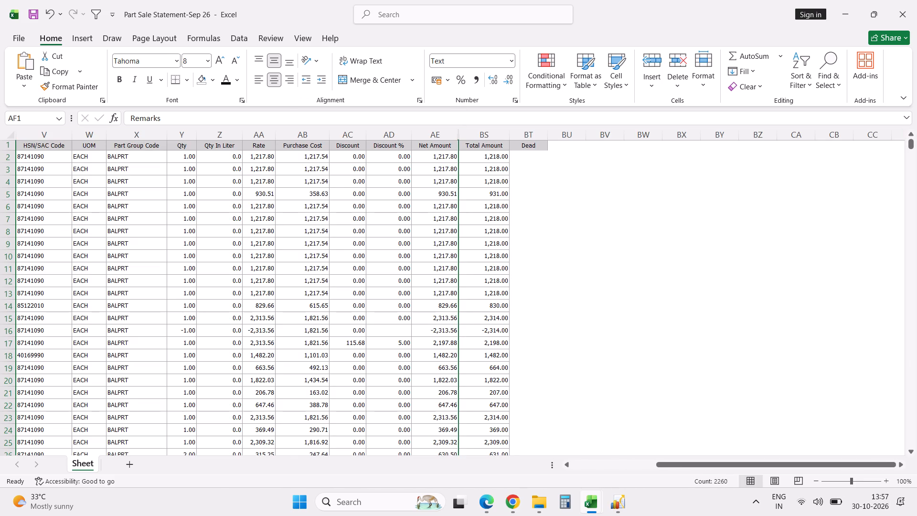
# Review the remaining sale statement columns from Dead back to Document Name, and check the Part Code column in Accy+Clo Data.
pyautogui.press('Up')
pyautogui.press('Down')
pyautogui.press('Right')
pyautogui.press('Right')
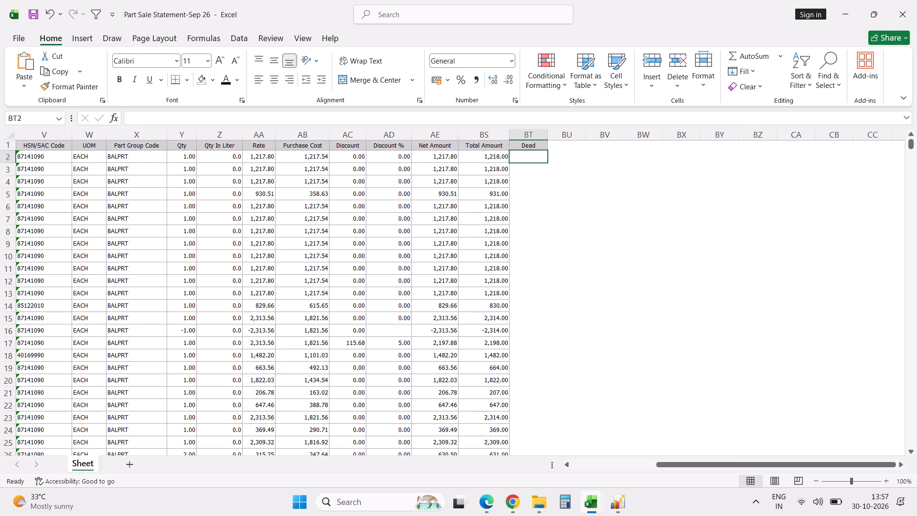
pyautogui.press('Left')
pyautogui.press('Left')
pyautogui.press('Left')
pyautogui.press('Left')
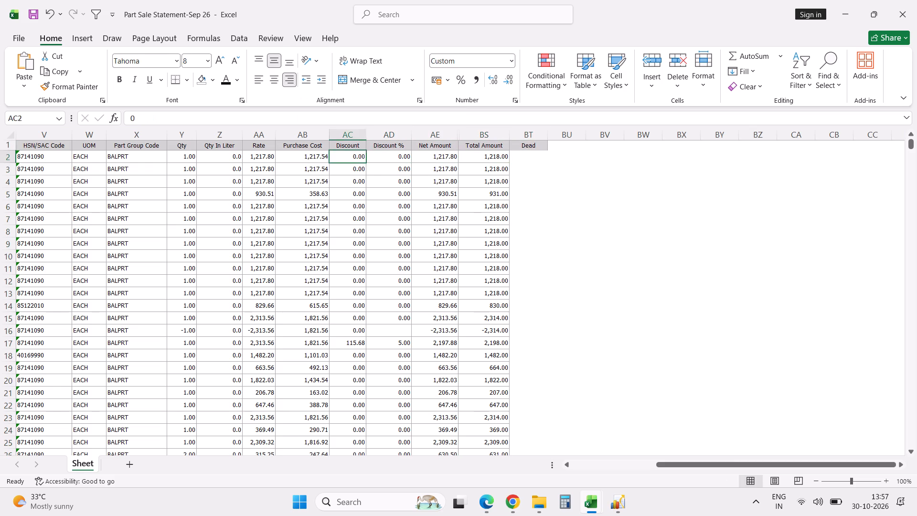
pyautogui.press('Left')
pyautogui.press('Left')
pyautogui.press('Left')
pyautogui.press('Left')
pyautogui.press('Left')
pyautogui.press('Left')
pyautogui.press('Left')
pyautogui.press('Left')
pyautogui.press('Left')
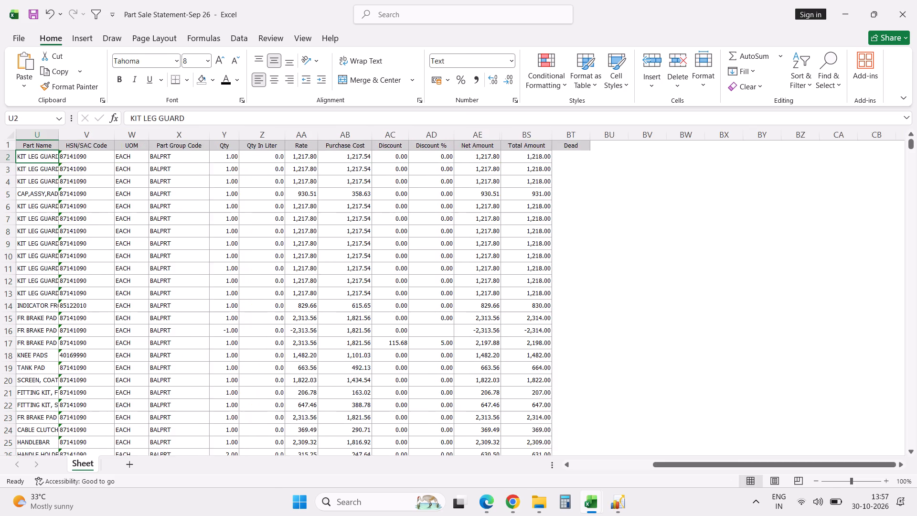
pyautogui.press('Left')
pyautogui.press('Left')
pyautogui.press('Left')
pyautogui.press('Left')
pyautogui.press('Left')
pyautogui.press('Left')
pyautogui.press('Left')
pyautogui.press('Left')
pyautogui.press('Left')
pyautogui.press('Left')
pyautogui.press('Left')
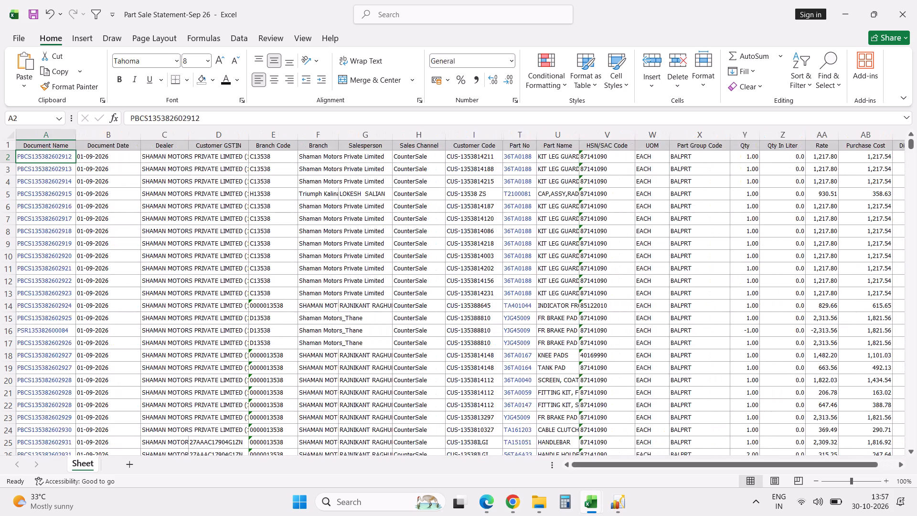
pyautogui.press('Left')
pyautogui.press('Left')
pyautogui.press('Left')
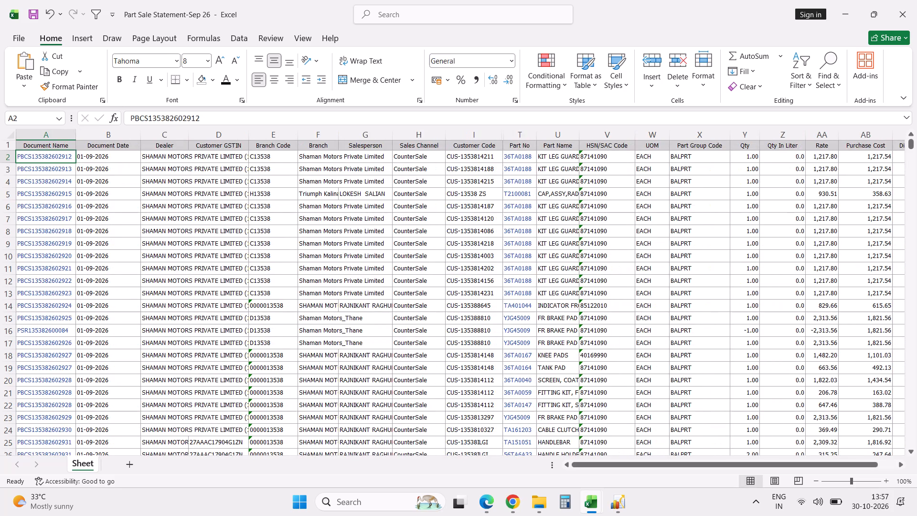
pyautogui.hotkey('alt', 'Tab')
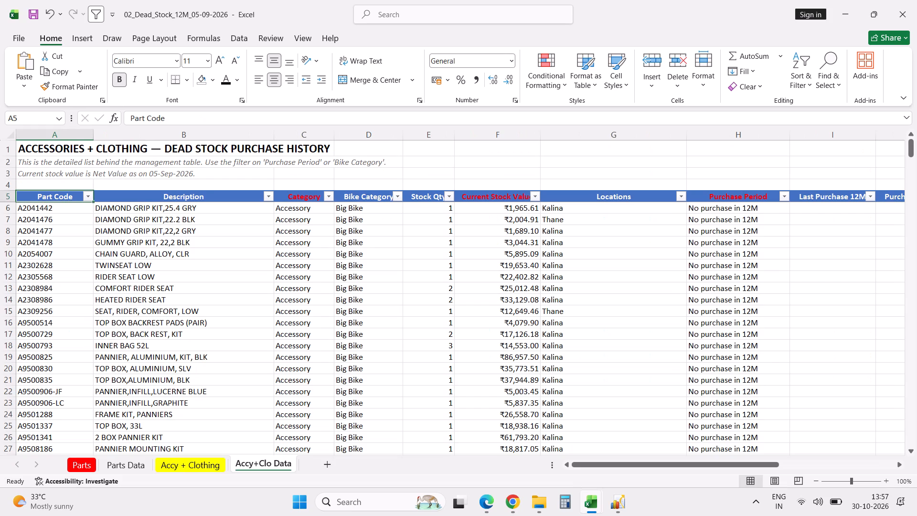
pyautogui.press('Down')
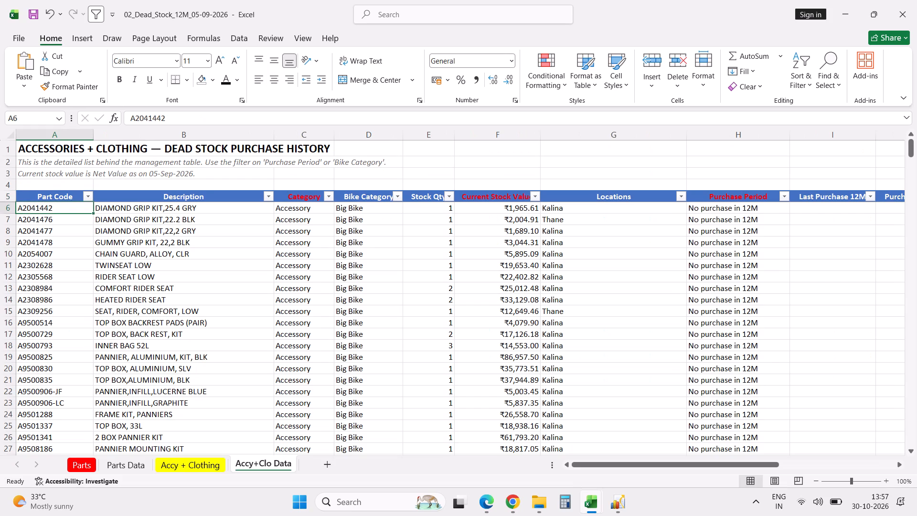
pyautogui.hotkey('alt', 'Tab')
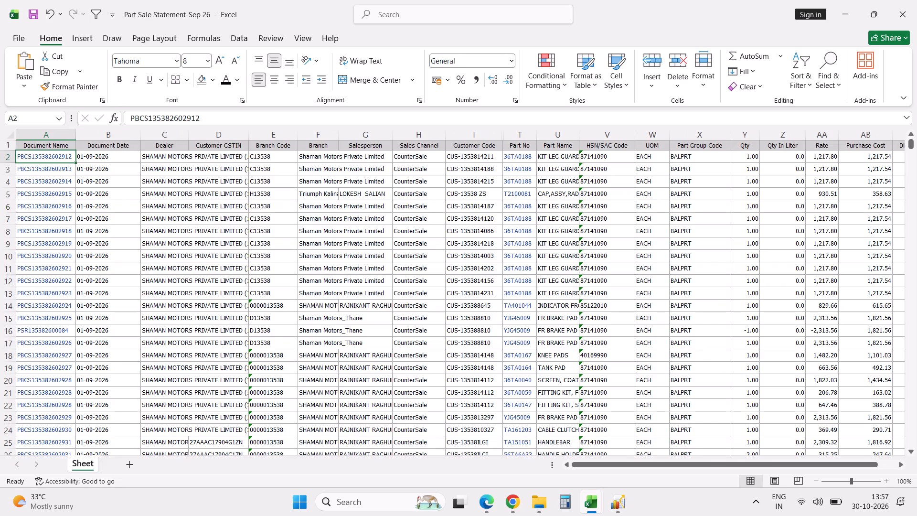
# In BT2 under Dead, enter a VLOOKUP of T2 against $A$5:$J$360 in the dead stock workbook's Accy+Clo Data sheet, column index 1, exact match 0.
pyautogui.hotkey('ctrl', 'Right')
pyautogui.press('Right')
pyautogui.press('Right')
pyautogui.hotkey('ctrl', 'Right')
pyautogui.hotkey('ctrl', 'Right')
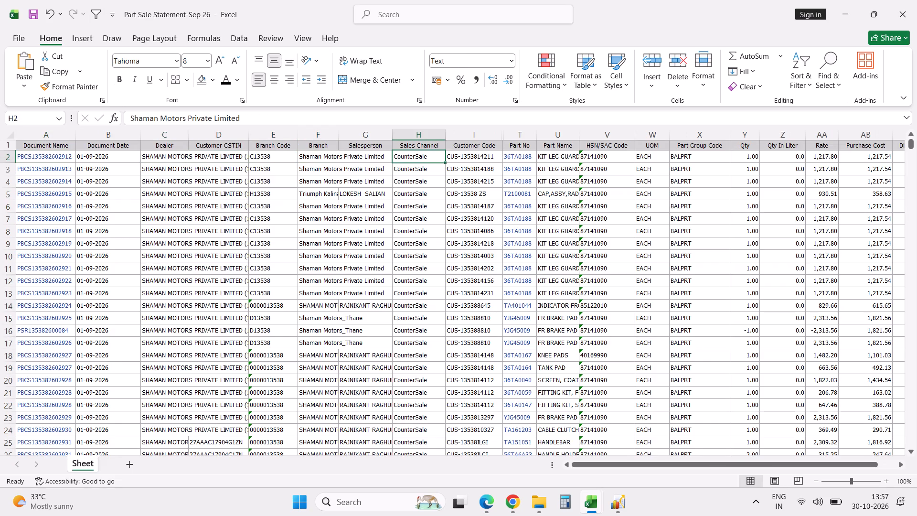
pyautogui.press('Up')
pyautogui.press('Right')
pyautogui.hotkey('ctrl', 'Right')
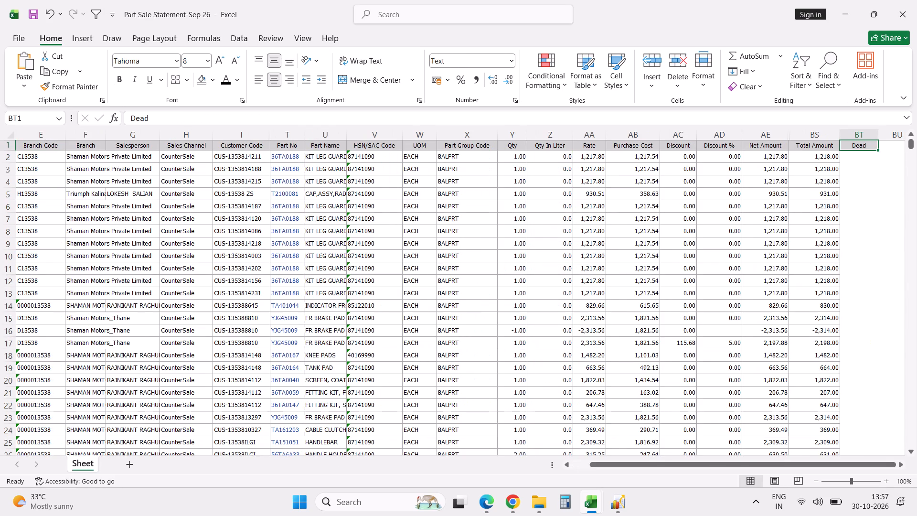
pyautogui.press('Down')
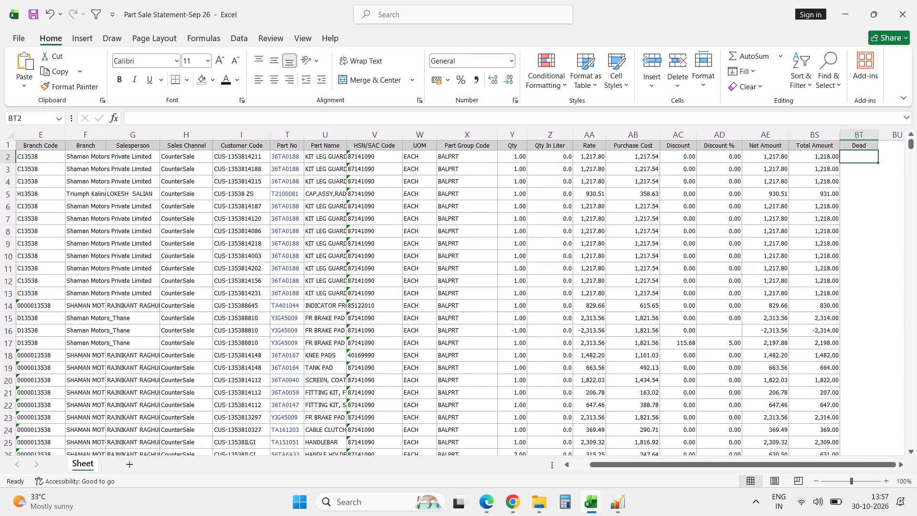
pyautogui.write('=vlo')
pyautogui.press('Tab')
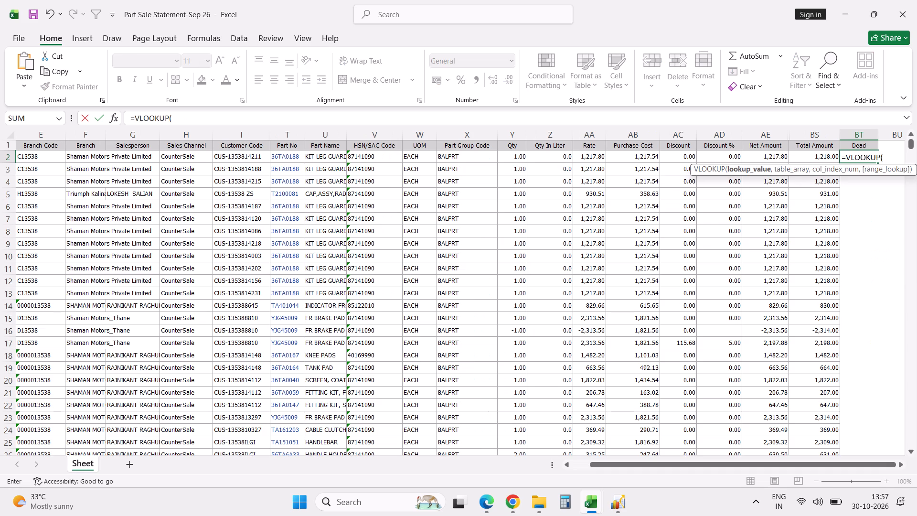
pyautogui.click(297, 160)
pyautogui.press(',')
pyautogui.hotkey('alt', 'Tab')
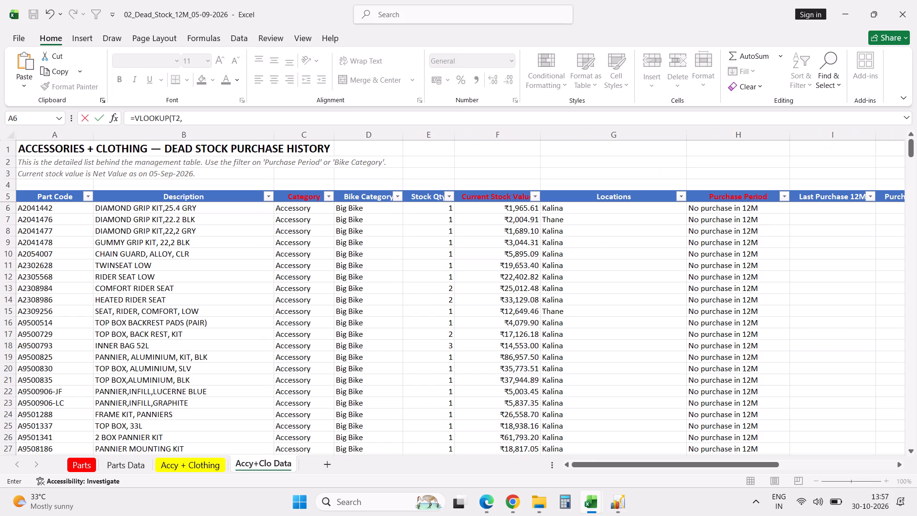
pyautogui.click(56, 198)
pyautogui.hotkey('shift', 'Right')
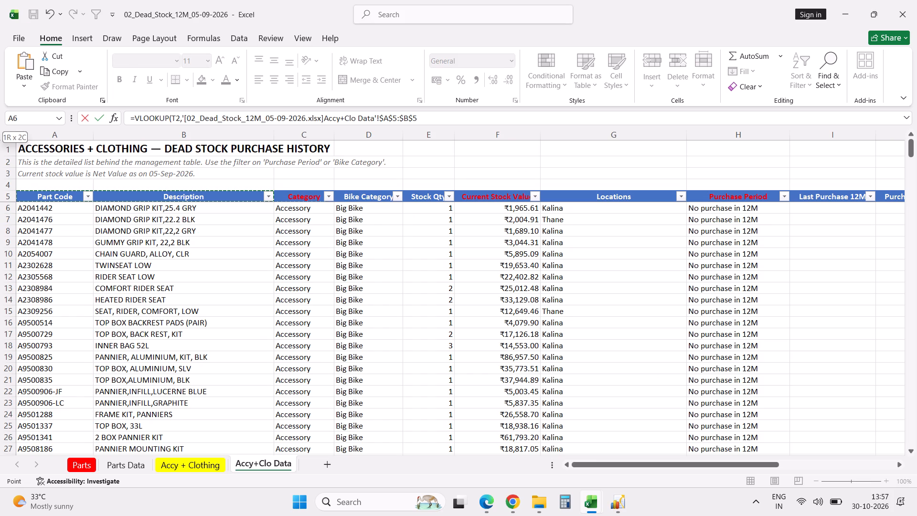
pyautogui.hotkey('shift', 'Right')
pyautogui.hotkey('shift', 'Right')
pyautogui.hotkey('shift', 'Right')
pyautogui.hotkey('shift', 'Right')
pyautogui.hotkey('shift', 'Right')
pyautogui.hotkey('shift', 'Right')
pyautogui.hotkey('shift', 'Right')
pyautogui.hotkey('shift', 'Right')
pyautogui.hotkey('shift', 'Right')
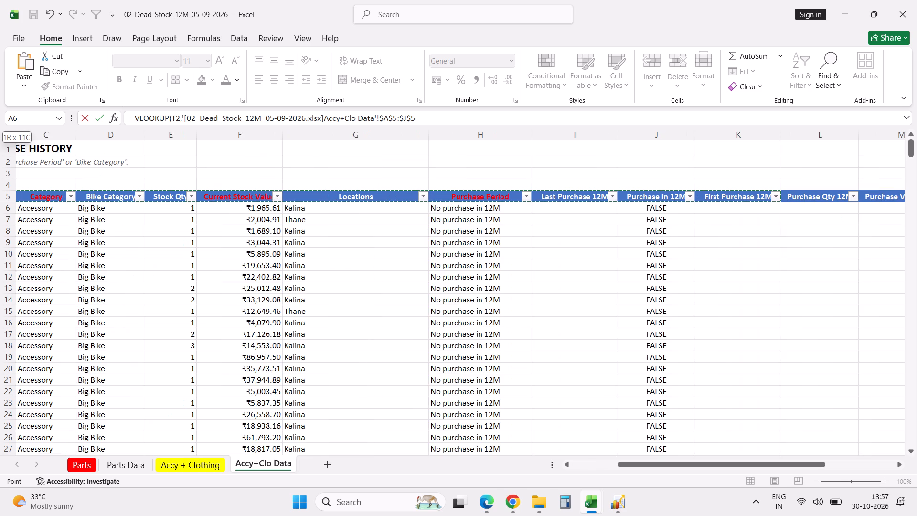
pyautogui.hotkey('shift', 'Left')
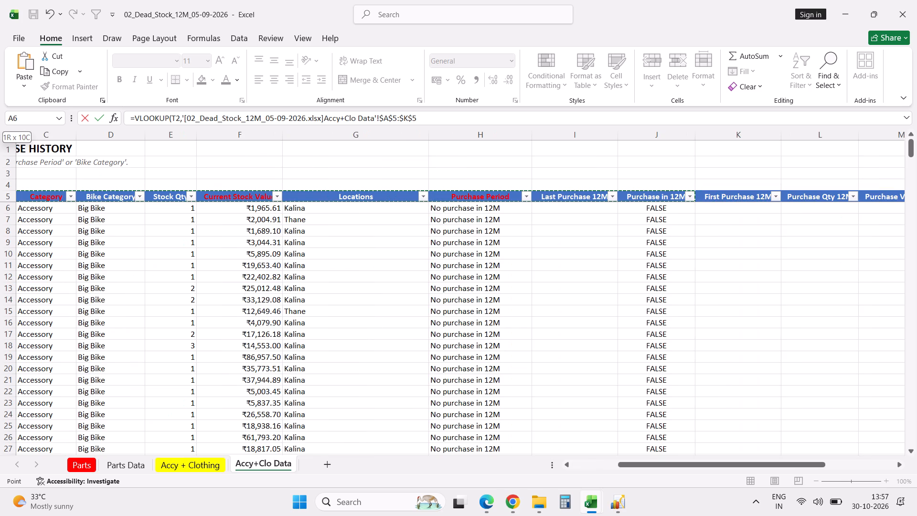
pyautogui.hotkey('ctrl', 'shift', 'Down')
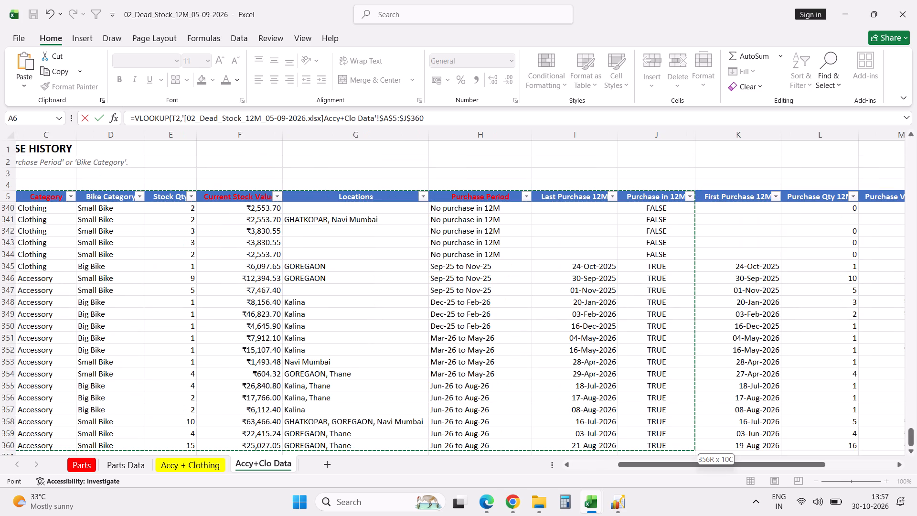
pyautogui.press(',')
pyautogui.write('1,0')
pyautogui.press('Return')
pyautogui.press('Up')
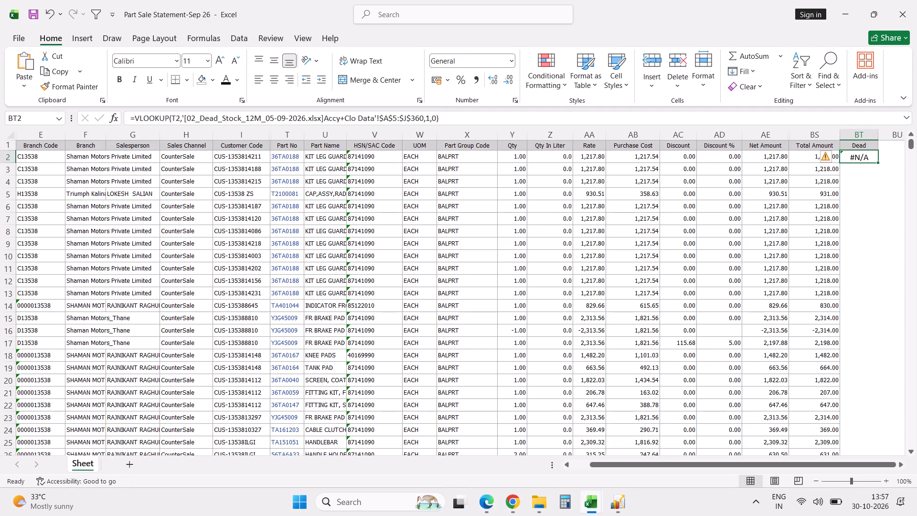
# Copy the BT2 VLOOKUP formula into BU2 and set its column index to 10, keeping the same lookup value and range.
pyautogui.click(450, 119)
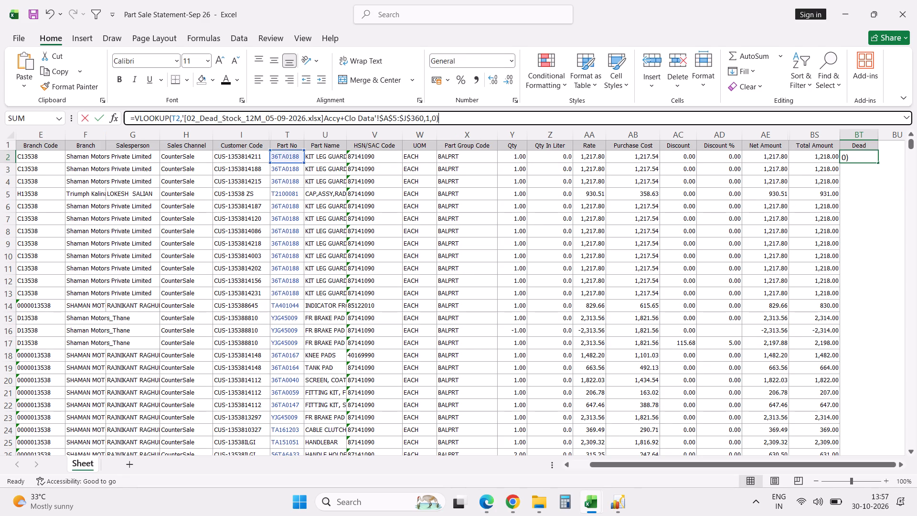
pyautogui.keyDown('shift'); pyautogui.click(136, 118); pyautogui.keyUp('shift')
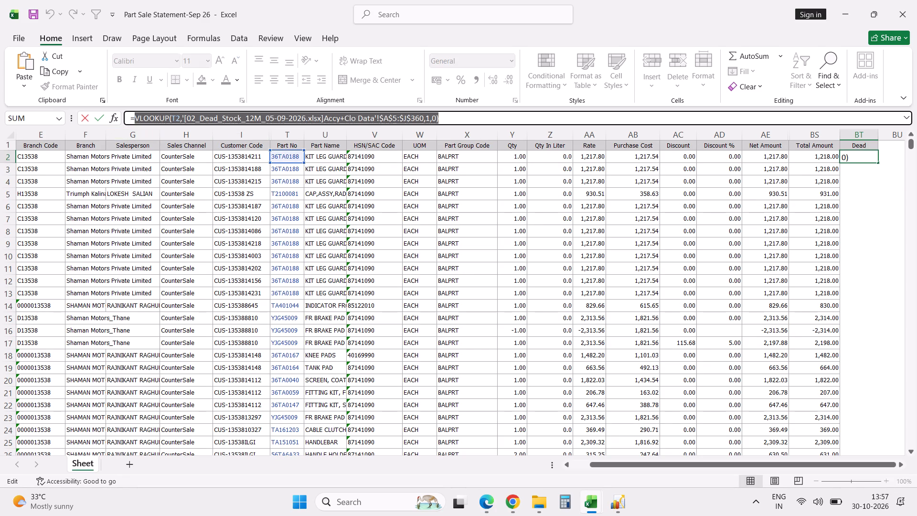
pyautogui.hotkey('ctrl', 'c')
pyautogui.press('Tab')
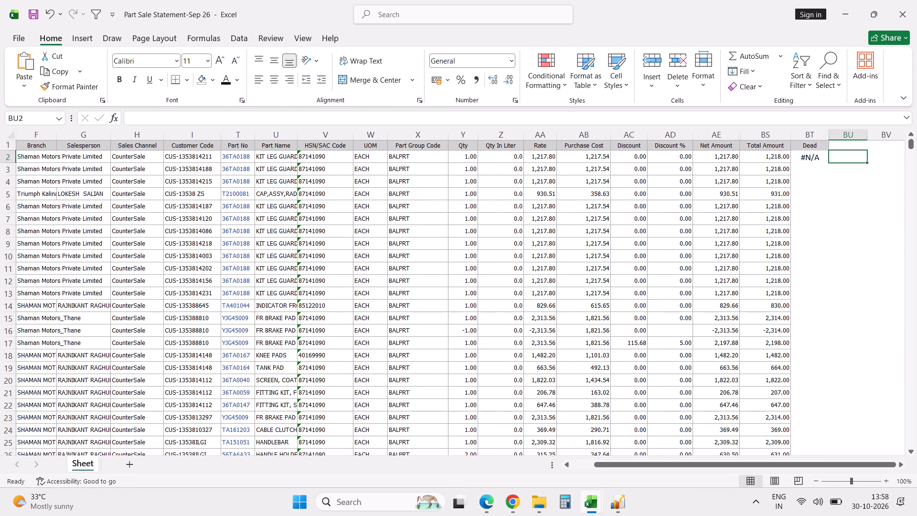
pyautogui.hotkey('ctrl', 'v')
pyautogui.click(466, 121)
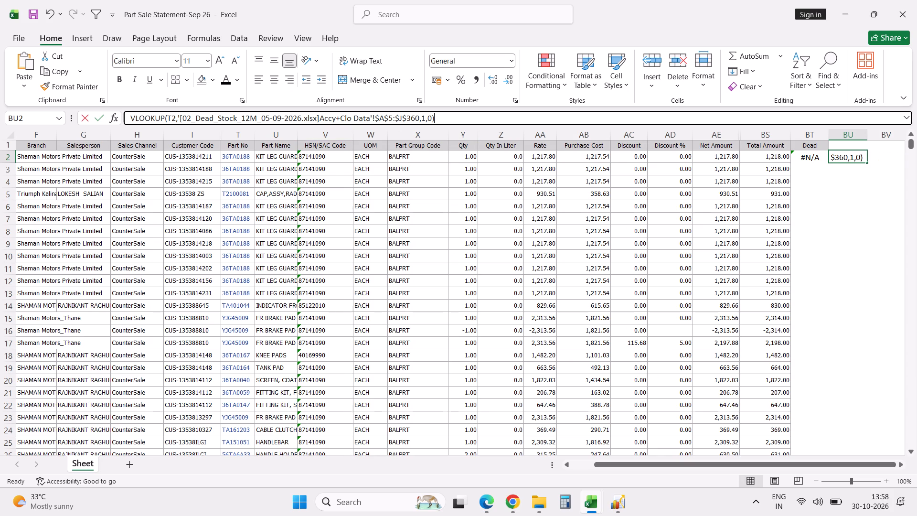
pyautogui.press('Left')
pyautogui.press('Left')
pyautogui.press('Left')
pyautogui.hotkey('shift', 'Left')
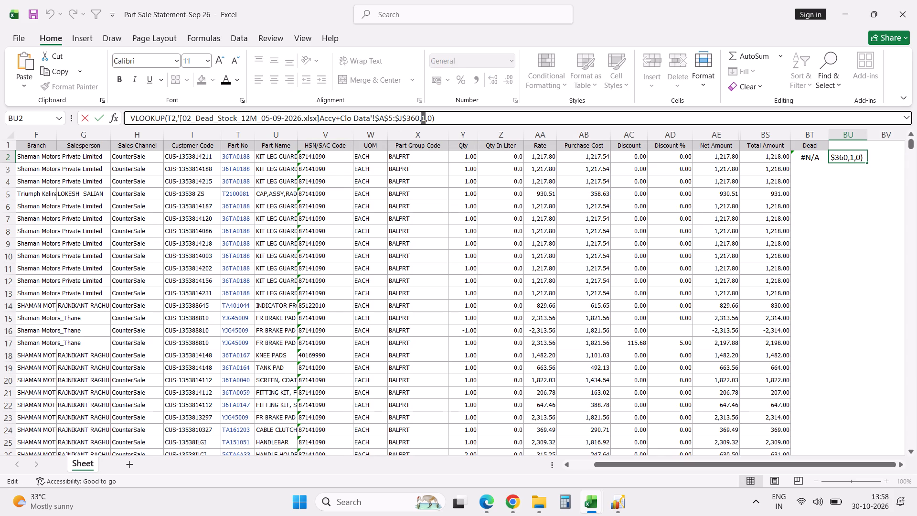
pyautogui.write('10')
pyautogui.press('Return')
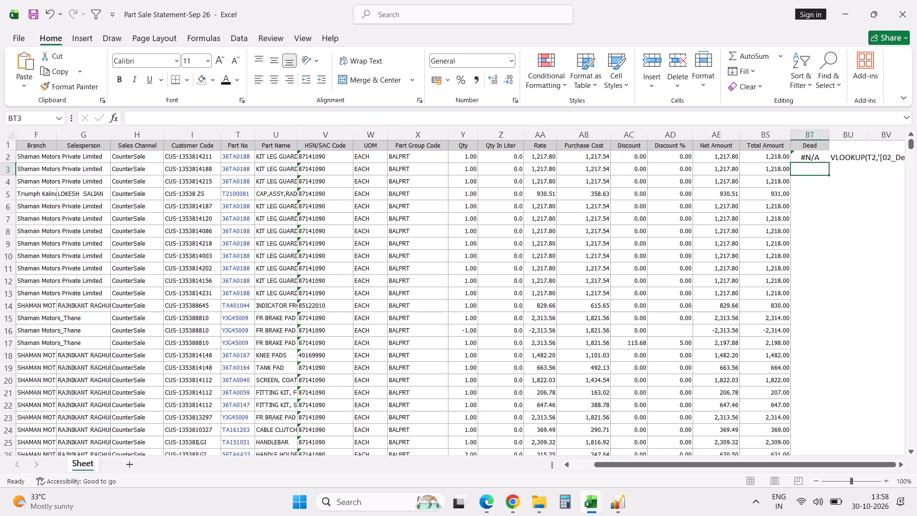
pyautogui.click(845, 158)
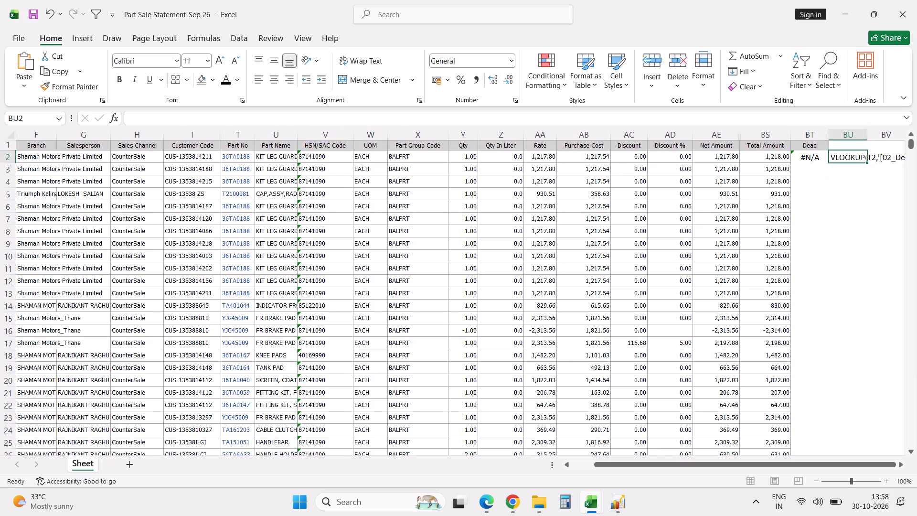
pyautogui.click(129, 117)
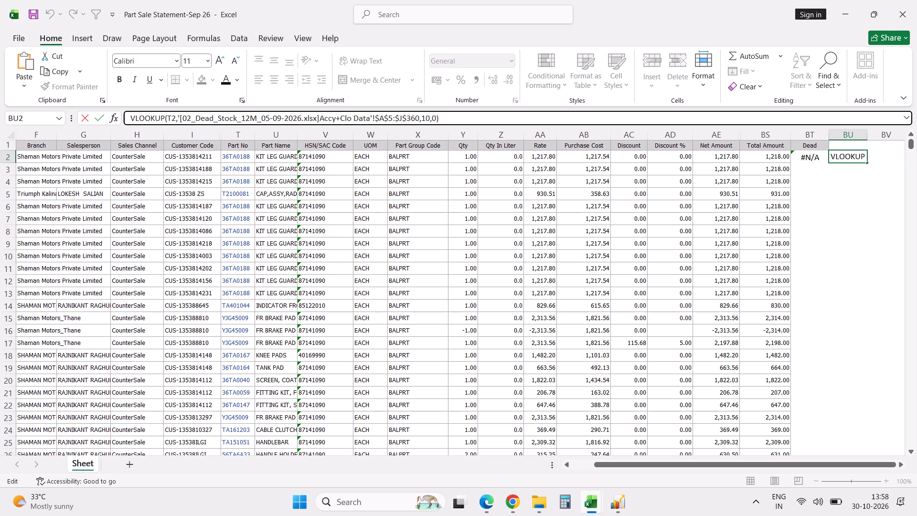
pyautogui.press('=')
pyautogui.press('Return')
# Fill the BT2 and BU2 lookup formulas down through all rows of the sale statement.
pyautogui.press('Left')
pyautogui.press('Up')
pyautogui.hotkey('shift', 'Right')
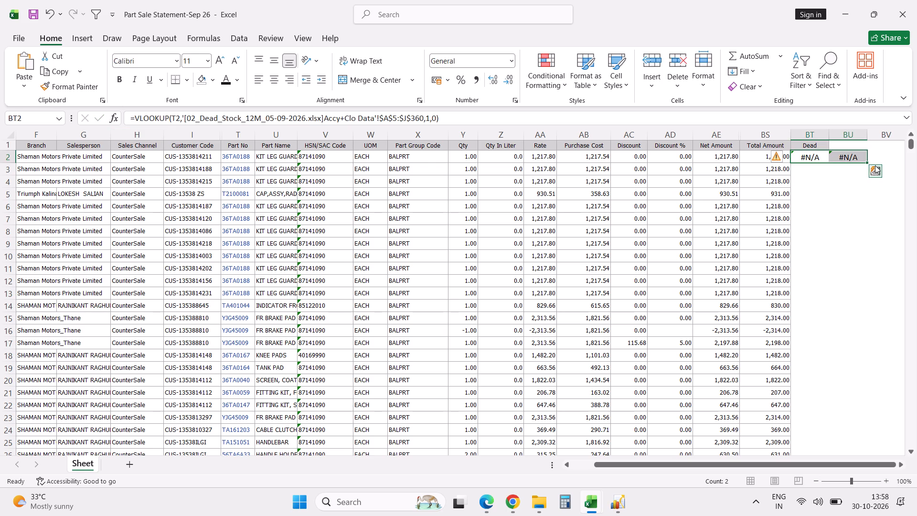
pyautogui.doubleClick(866, 163)
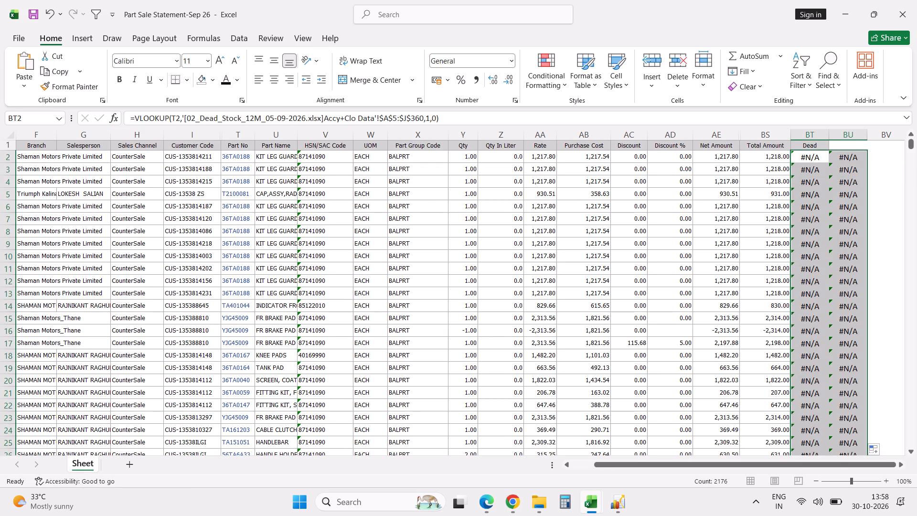
# Look down columns BT and BU for sold parts that match the Accy+Clo dead stock list.
pyautogui.scroll(-2, 768, 265)
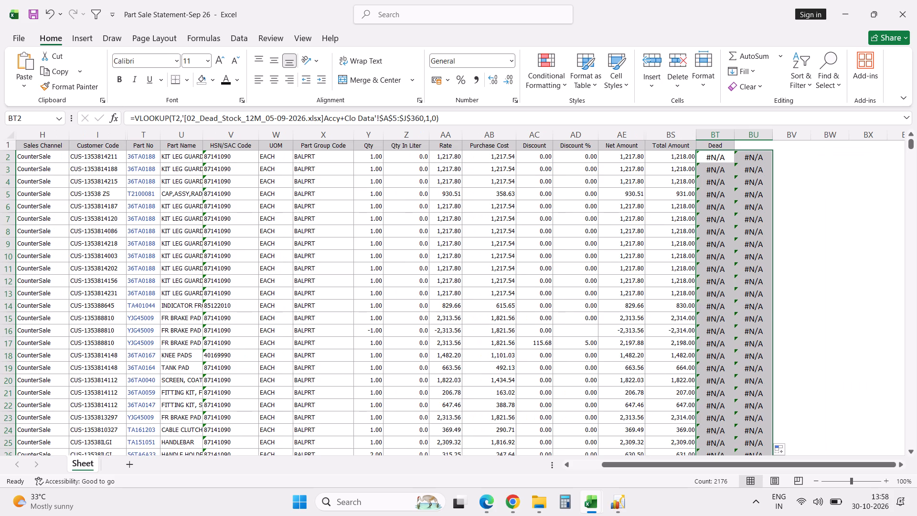
pyautogui.scroll(-3, 768, 265)
pyautogui.scroll(-20, 768, 265)
pyautogui.scroll(-3, 768, 265)
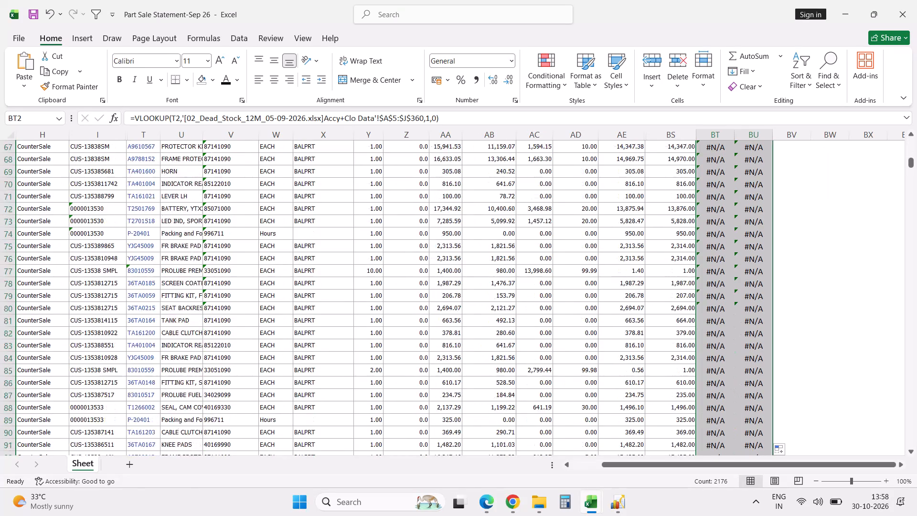
pyautogui.scroll(-16, 768, 265)
pyautogui.scroll(-7, 768, 265)
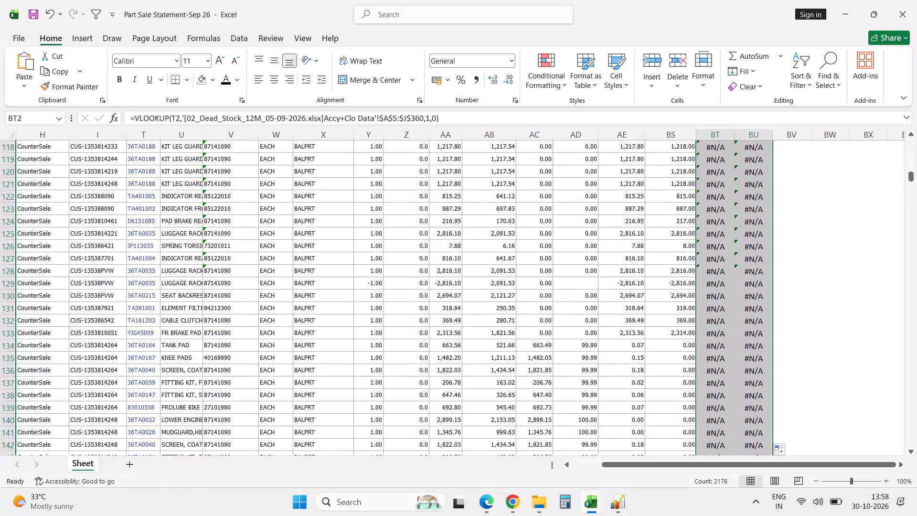
pyautogui.scroll(-7, 768, 265)
pyautogui.scroll(-20, 768, 265)
pyautogui.scroll(-6, 768, 265)
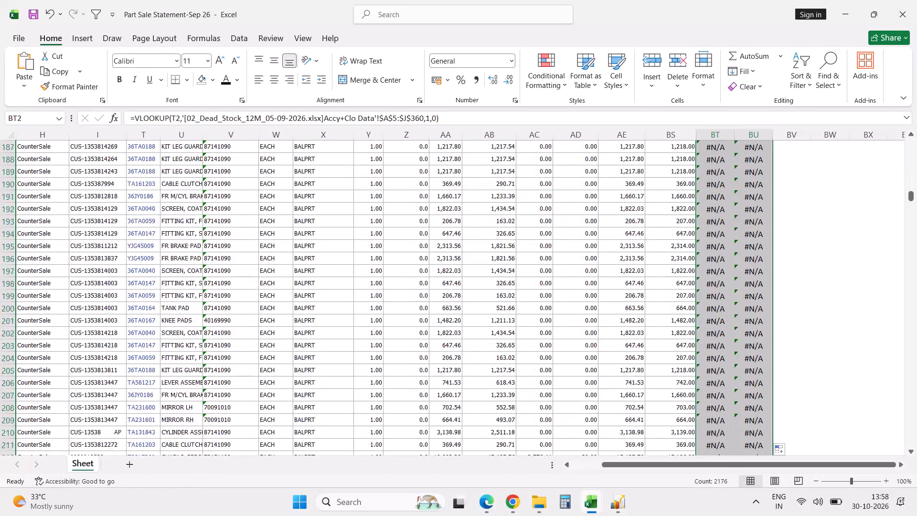
pyautogui.scroll(-15, 768, 265)
# Add filters to the header row and filter the Dead column to exclude #N/A.
pyautogui.hotkey('ctrl', 'Up')
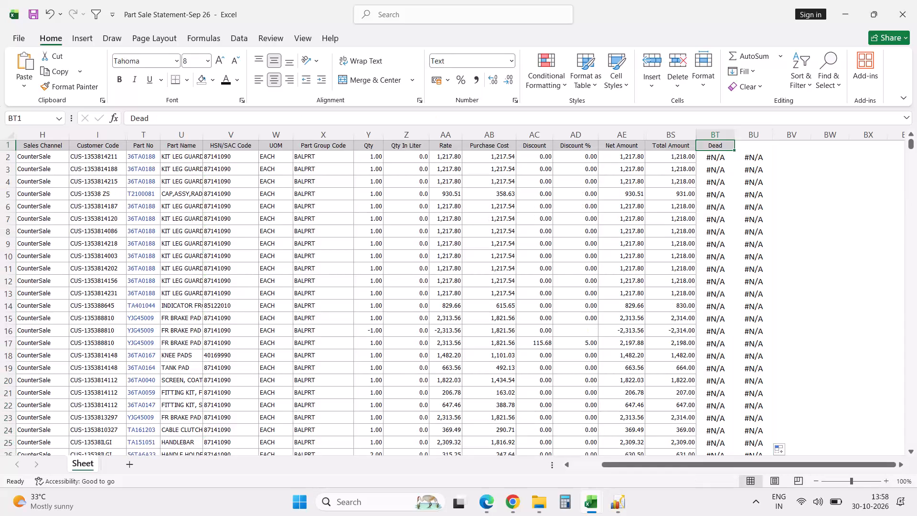
pyautogui.hotkey('alt', 'd')
pyautogui.write('ff')
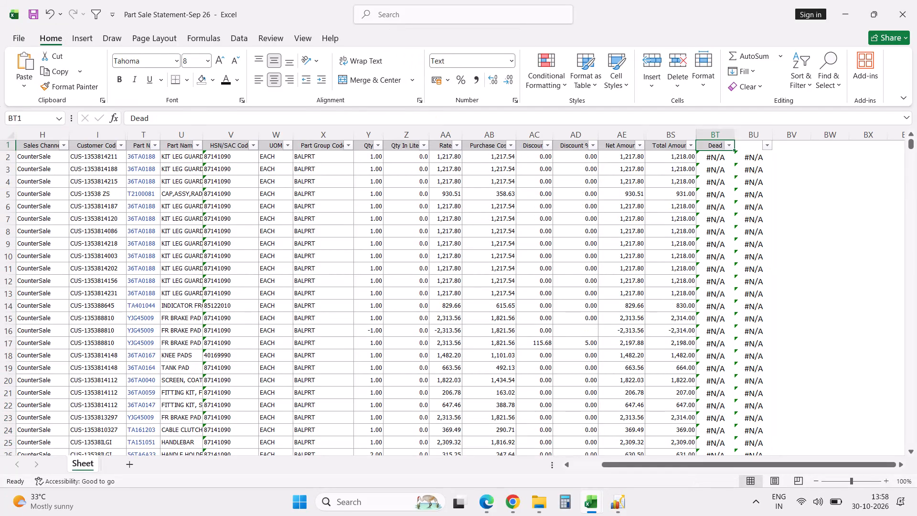
pyautogui.click(728, 147)
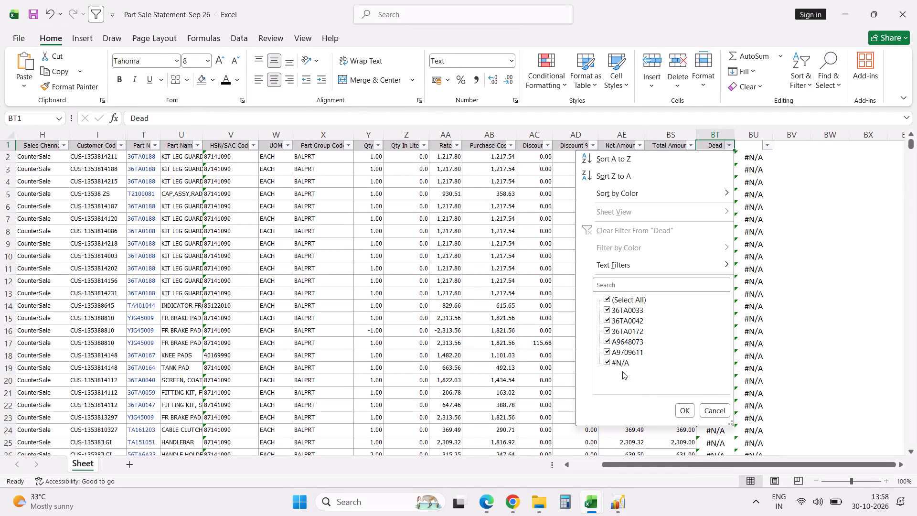
pyautogui.click(622, 364)
pyautogui.click(682, 410)
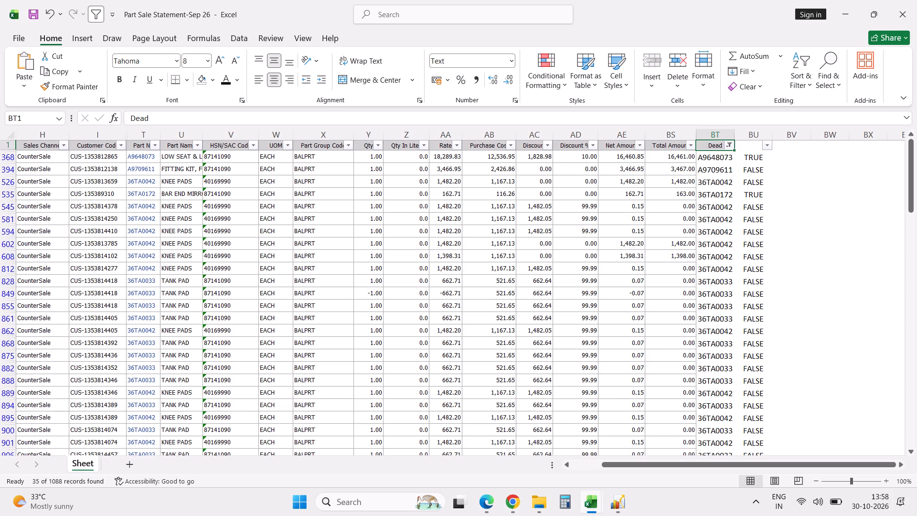
# Filter the Part No column to exclude 36TA0042 and 36TA0033.
pyautogui.click(155, 147)
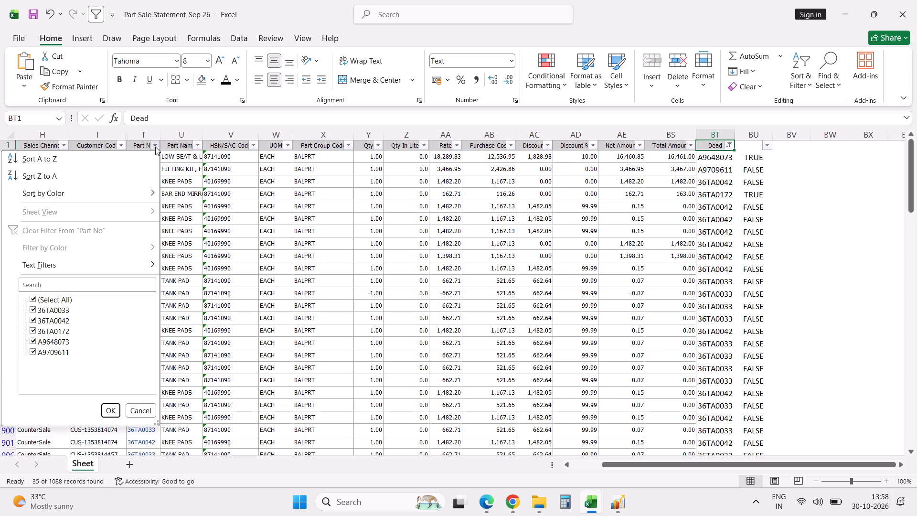
pyautogui.click(66, 320)
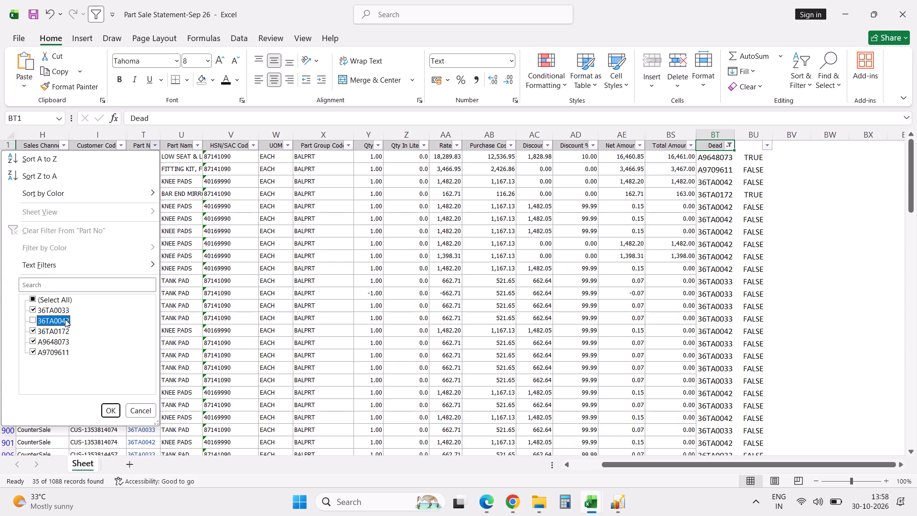
pyautogui.click(64, 312)
pyautogui.click(111, 406)
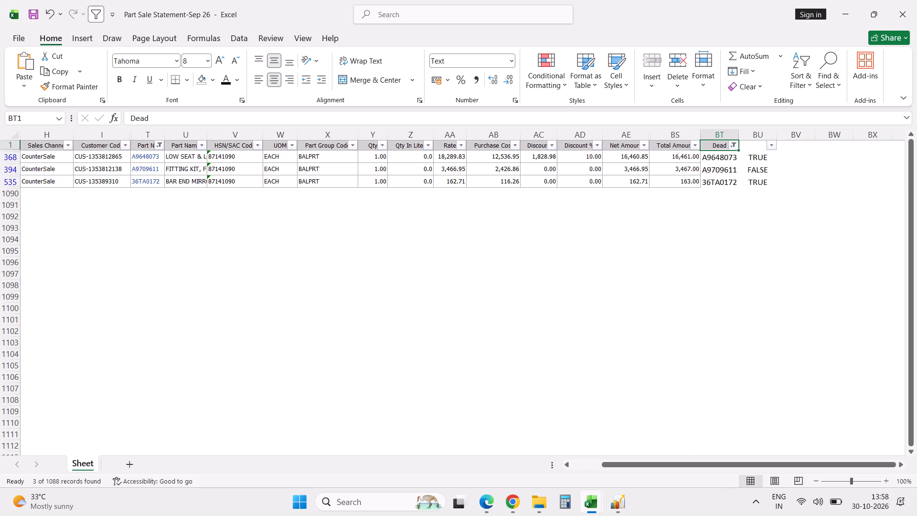
# Copy part number 36TA0172 from the filtered sale statement and find it in the dead stock workbook's Accy+Clo Data sheet.
pyautogui.click(149, 181)
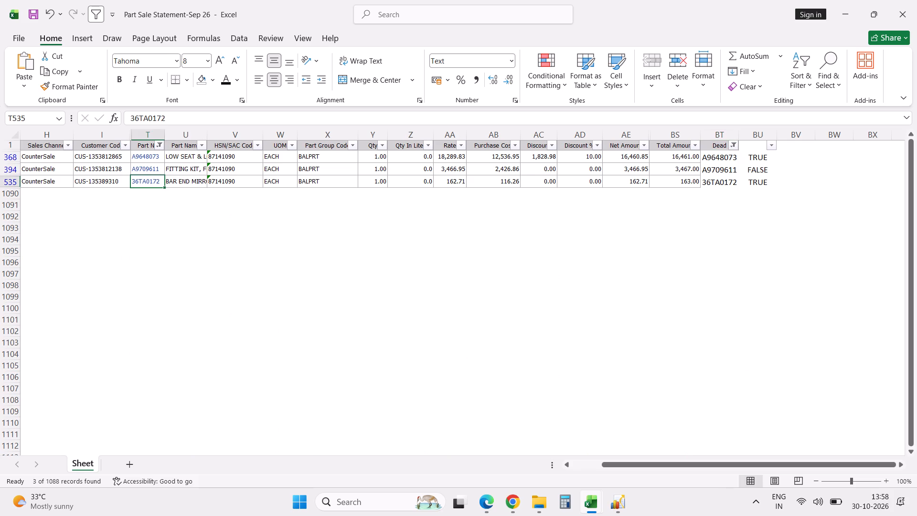
pyautogui.click(188, 183)
pyautogui.click(142, 156)
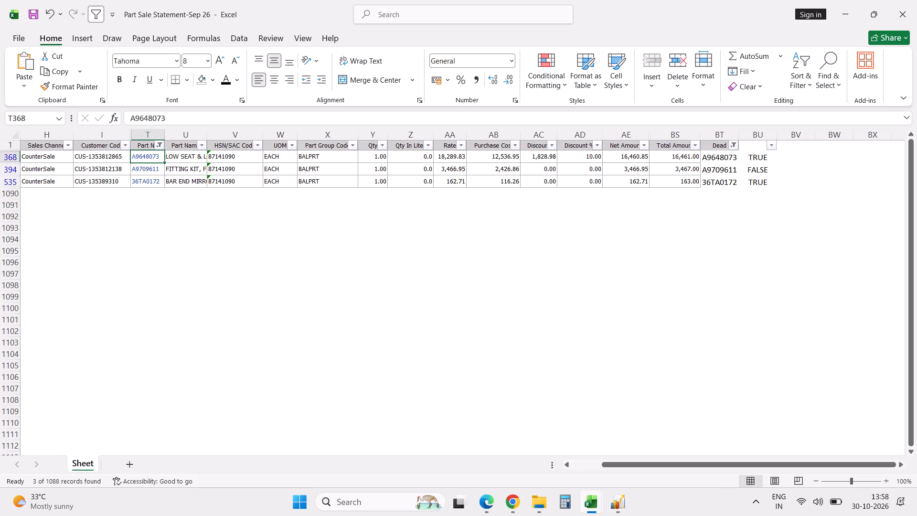
pyautogui.click(149, 183)
pyautogui.hotkey('ctrl', 'c')
pyautogui.hotkey('alt', 'Tab')
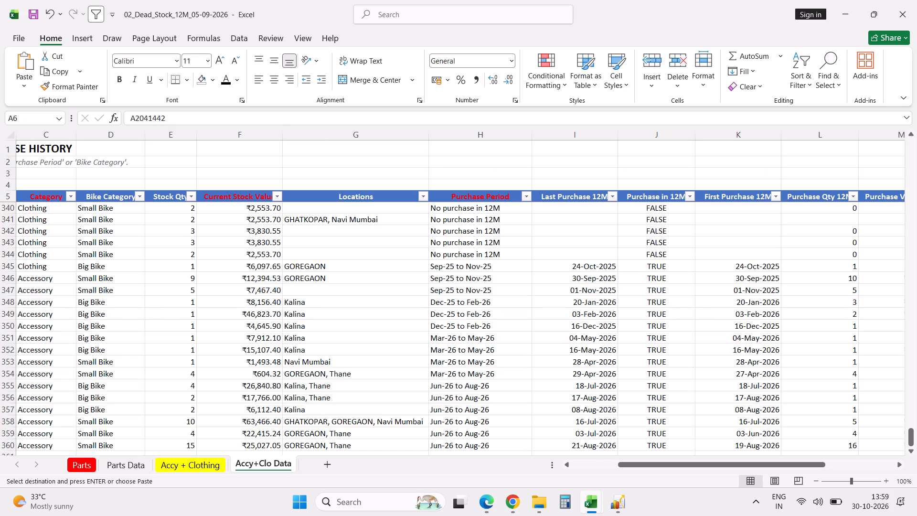
pyautogui.click(244, 295)
pyautogui.hotkey('ctrl', 'f')
pyautogui.hotkey('ctrl', 'v')
pyautogui.press('Return')
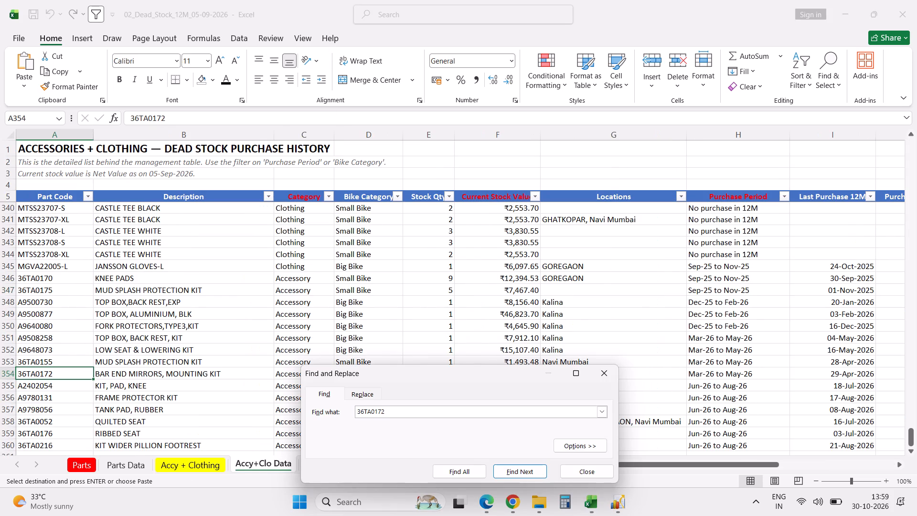
# Check the category, stock, location and purchase period details of part 36TA0172, and return to the Part Sale Statement.
pyautogui.press('Escape')
pyautogui.press('Right')
pyautogui.press('Right')
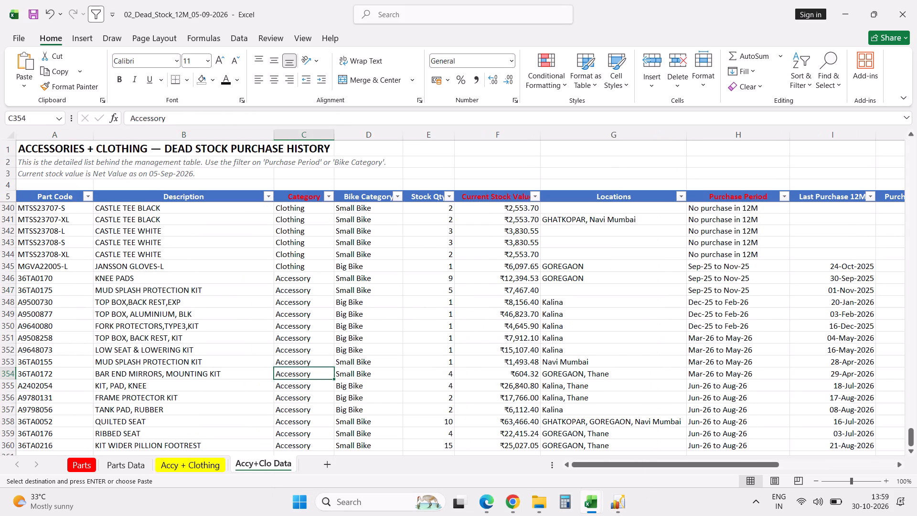
pyautogui.press('Right')
pyautogui.press('Right')
pyautogui.press('Right')
pyautogui.press('Right')
pyautogui.press('Right')
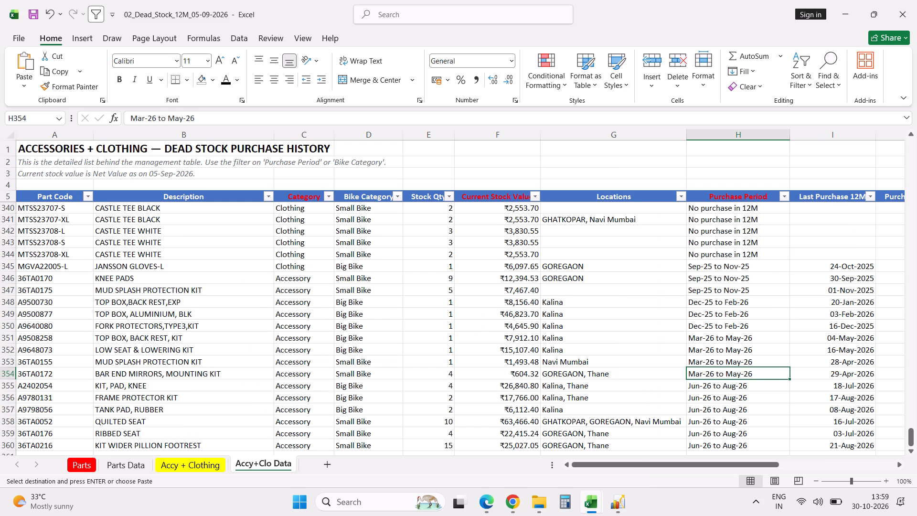
pyautogui.press('Right')
pyautogui.hotkey('alt', 'Tab')
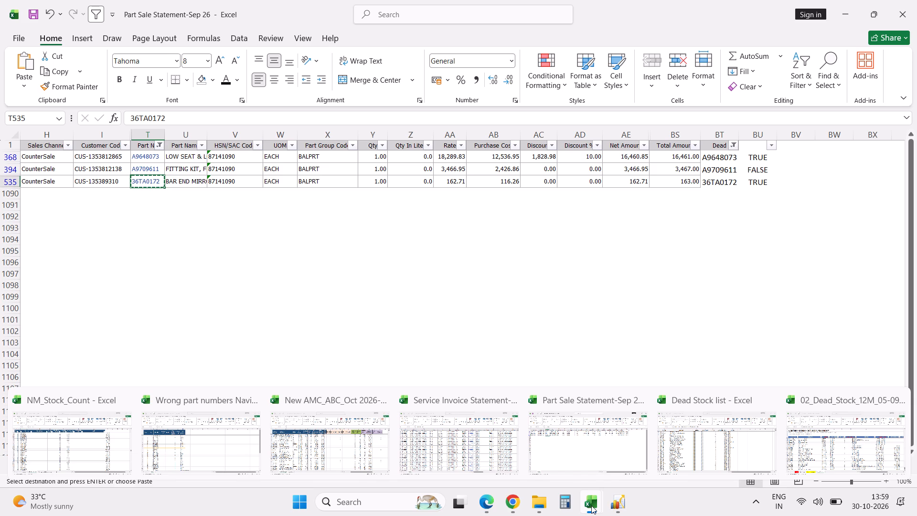
# Switch to the Service Invoice Statement-Sep 2026 workbook and view its first columns.
pyautogui.click(592, 498)
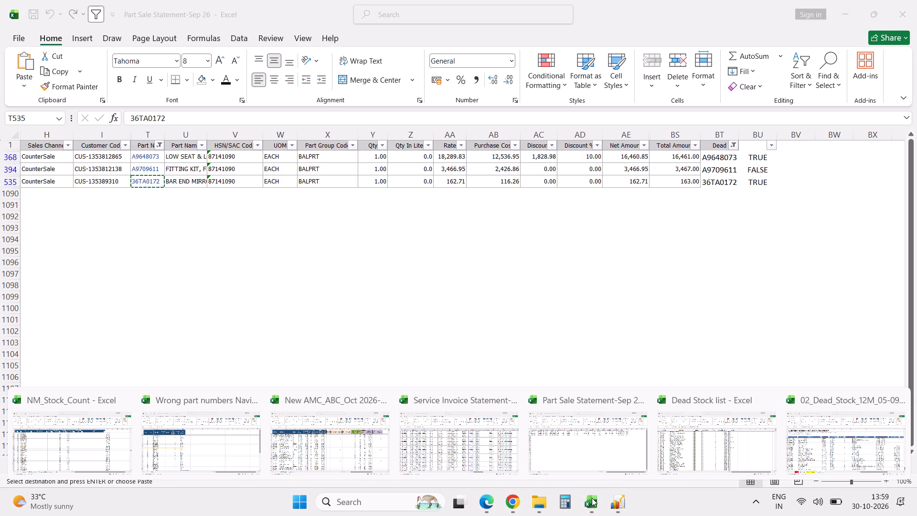
pyautogui.click(448, 438)
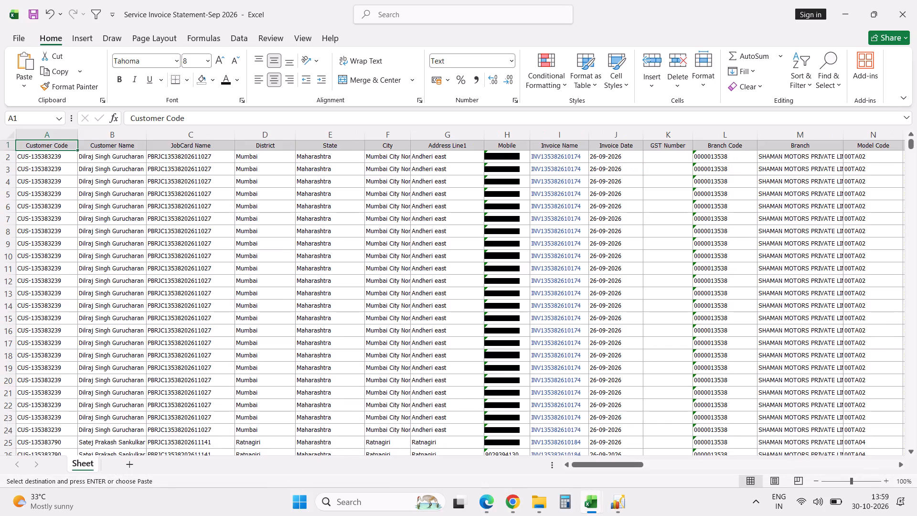
pyautogui.press('Left')
pyautogui.press('Left')
pyautogui.press('Left')
pyautogui.press('Left')
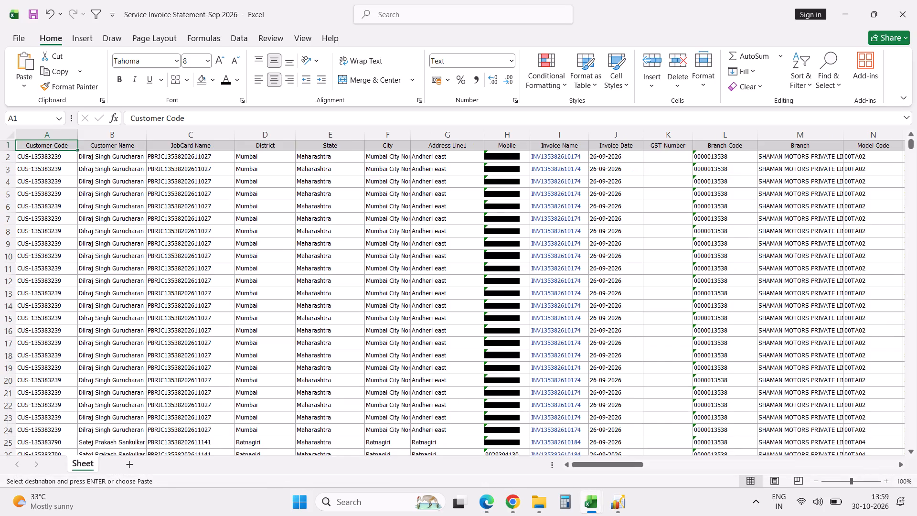
# Switch to File Explorer and open the Downloads folder.
pyautogui.click(541, 504)
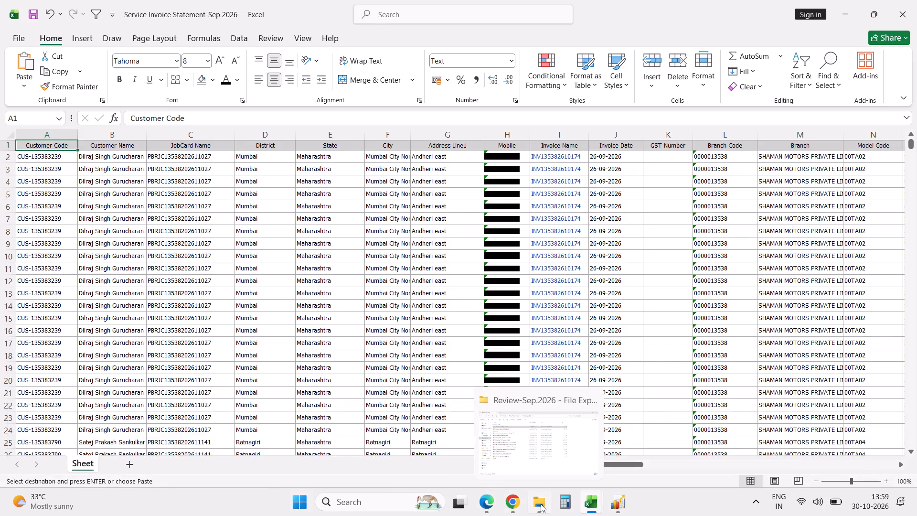
pyautogui.click(55, 188)
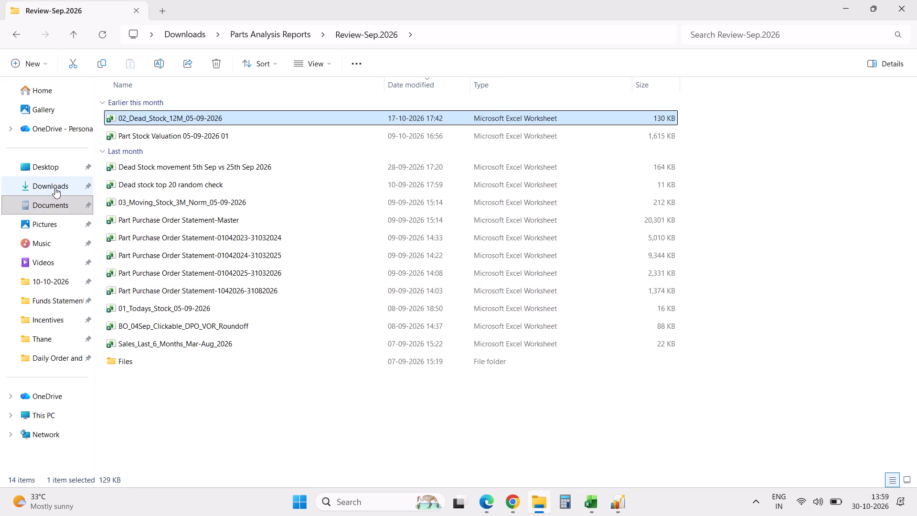
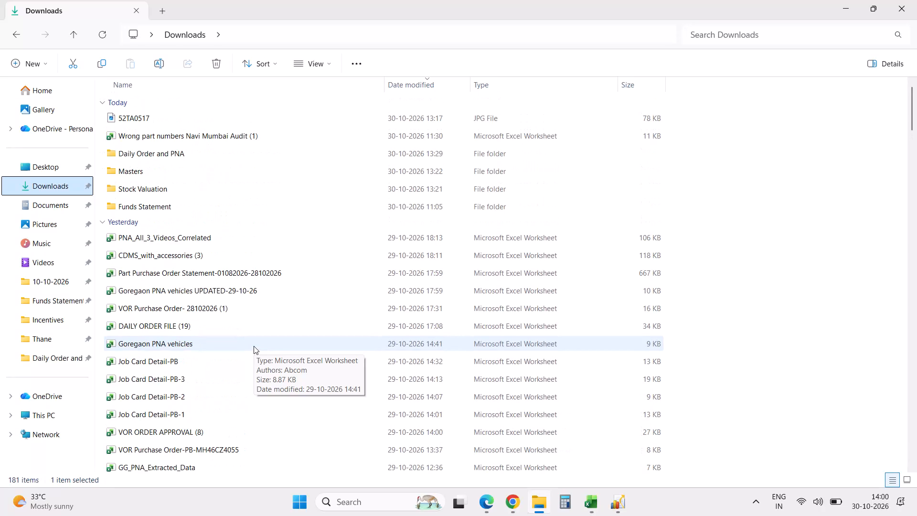
# Open the Dead Stock Sold_Nov.2025 to 08.12.2025 workbook from the Downloads folder and go to its WS sheet.
pyautogui.hotkey('alt', 'Tab')
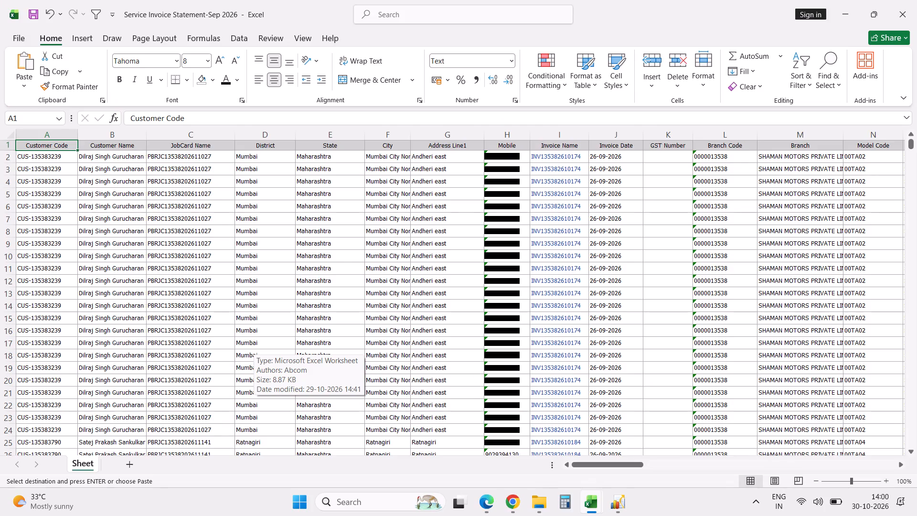
pyautogui.hotkey('alt', 'Tab')
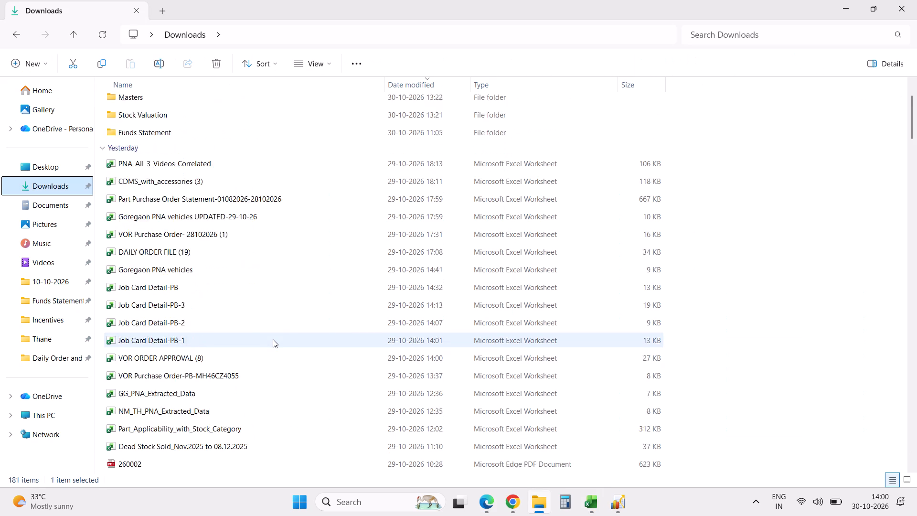
pyautogui.doubleClick(245, 395)
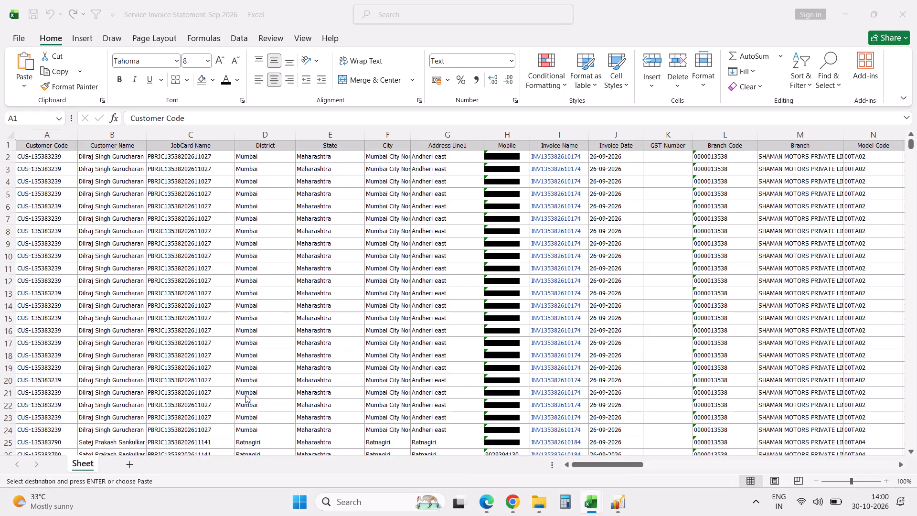
pyautogui.click(136, 464)
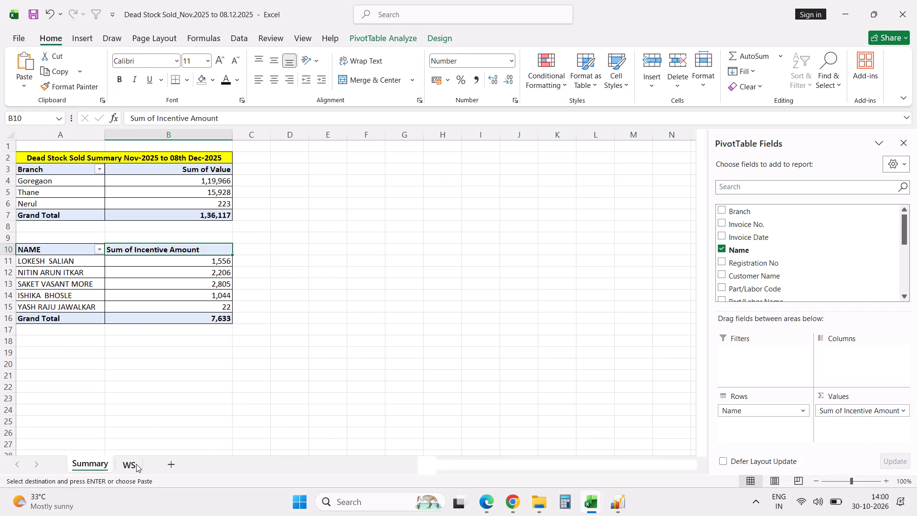
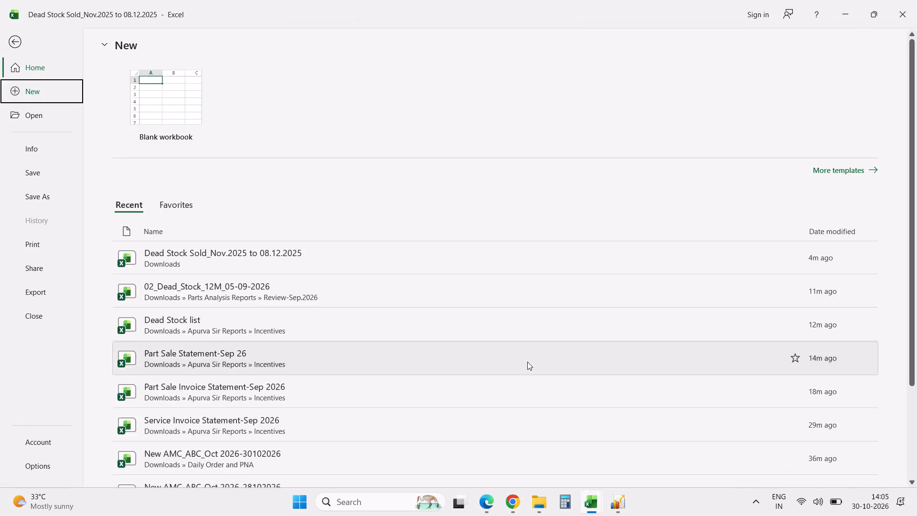
# Create a blank workbook, paste the copied four-line part list at A1, and fit column A to its contents.
pyautogui.click(188, 143)
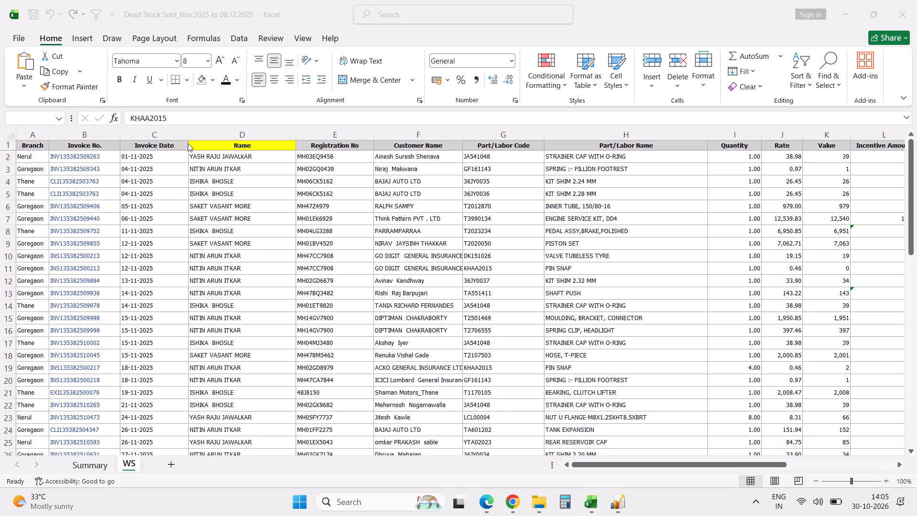
pyautogui.hotkey('ctrl', 'v')
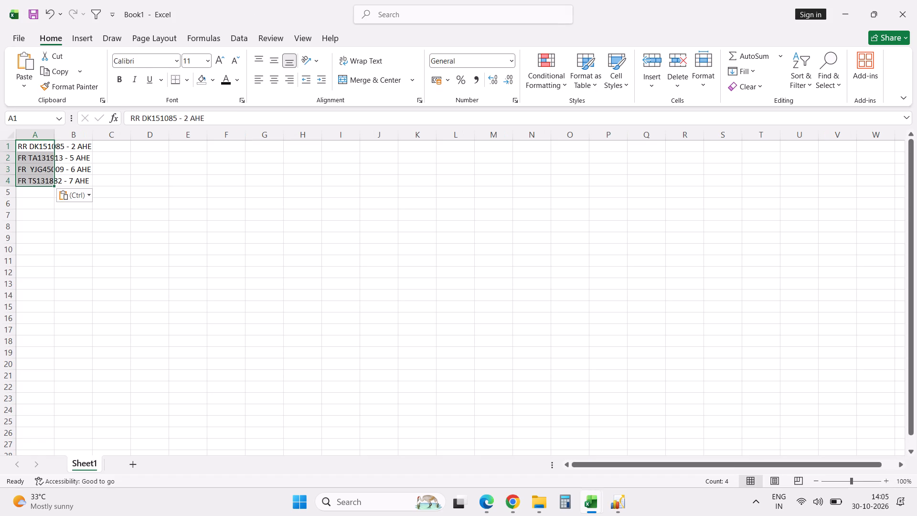
pyautogui.click(152, 206)
pyautogui.doubleClick(54, 134)
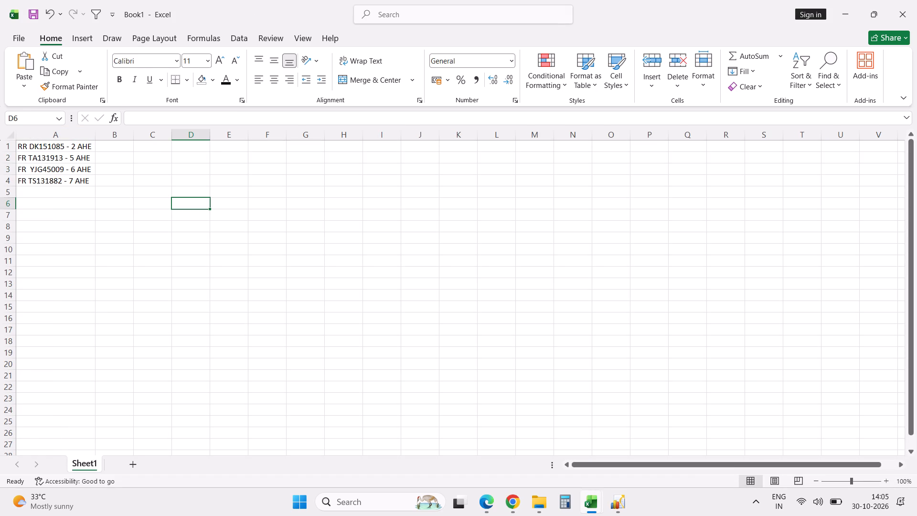
# Enter the part quantities 2, 5, 6 and 7 in cells B1 to B4 beside the part list.
pyautogui.click(63, 149)
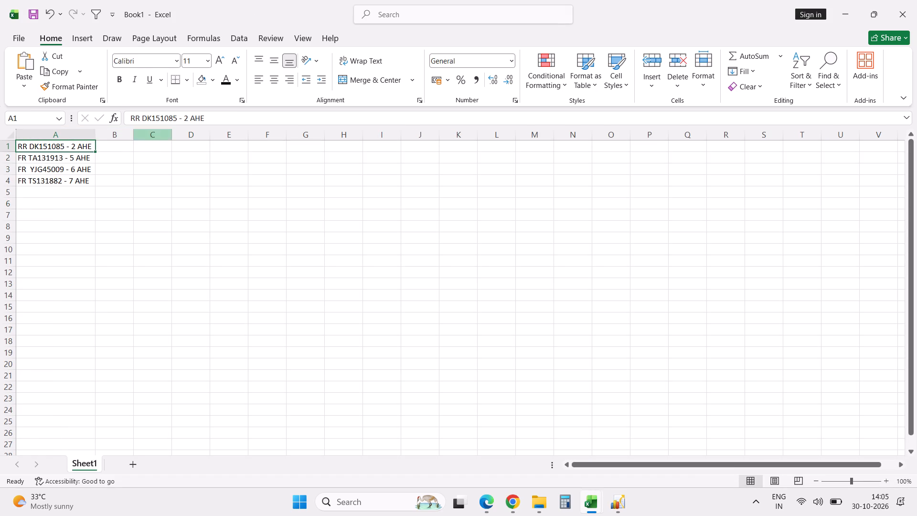
pyautogui.click(127, 146)
pyautogui.press('2')
pyautogui.press('Return')
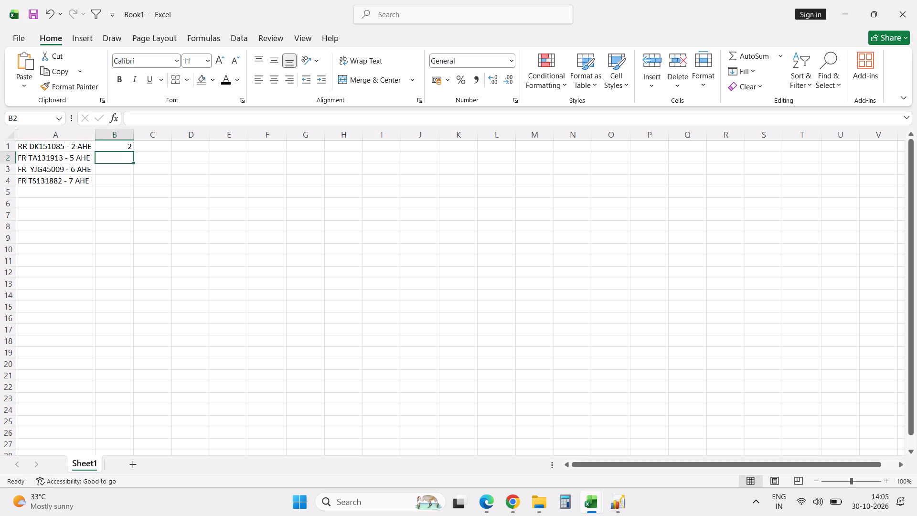
pyautogui.press('5')
pyautogui.press('Return')
pyautogui.press('6')
pyautogui.press('Return')
pyautogui.press('7')
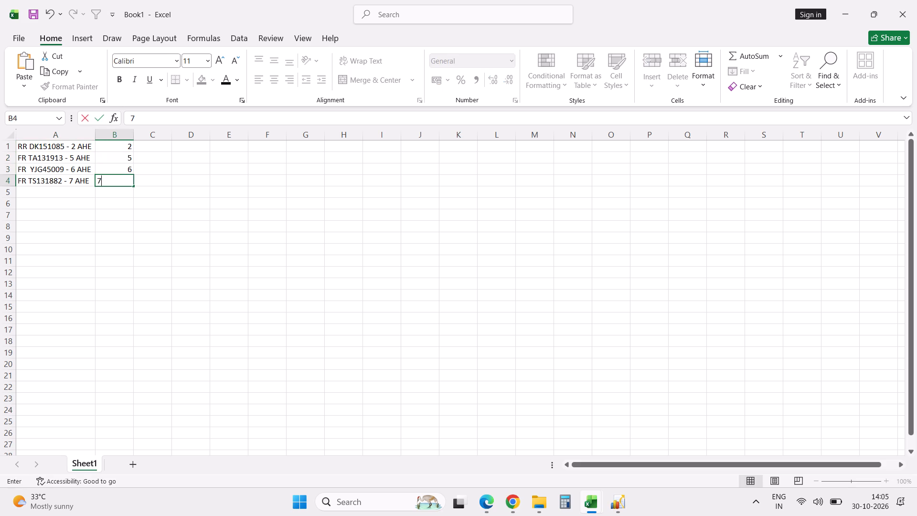
pyautogui.press('Return')
pyautogui.click(38, 146)
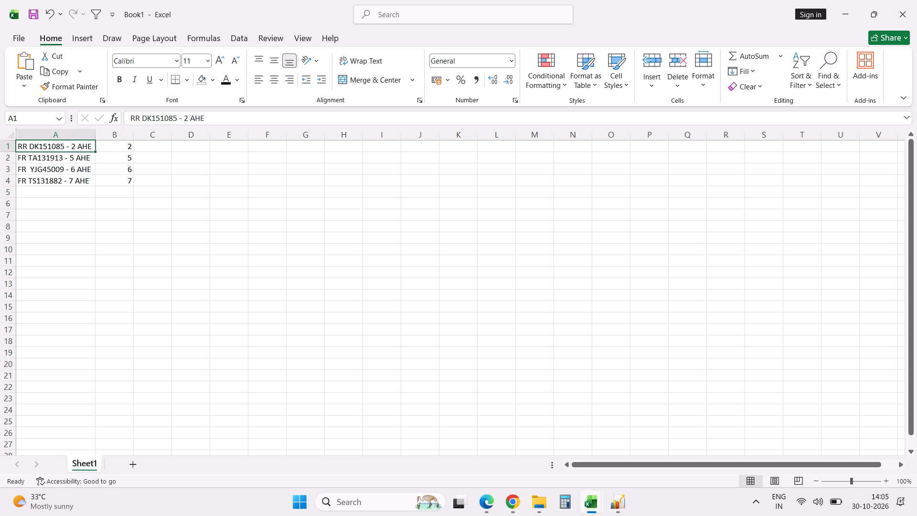
pyautogui.click(141, 117)
pyautogui.press('BackSpace')
pyautogui.press('BackSpace')
pyautogui.press('BackSpace')
pyautogui.press('BackSpace')
pyautogui.press('BackSpace')
pyautogui.press('BackSpace')
pyautogui.press('BackSpace')
pyautogui.press('BackSpace')
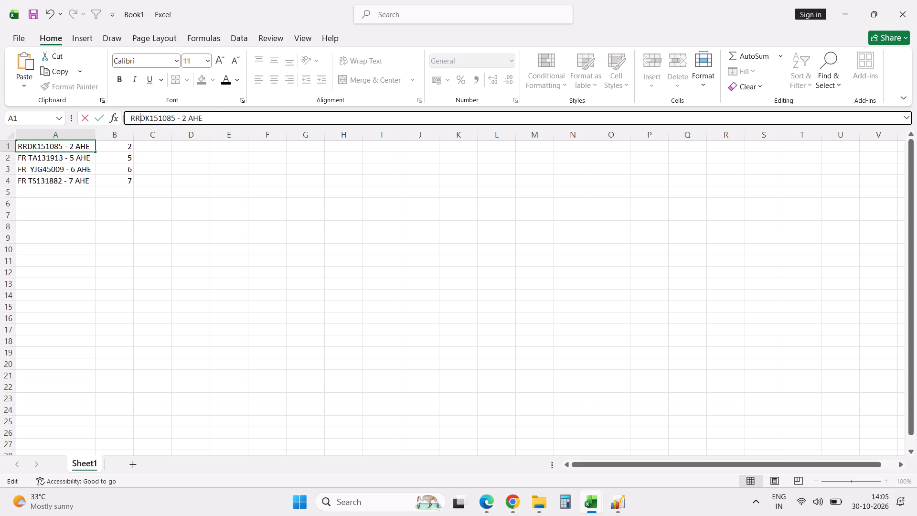
pyautogui.press('Return')
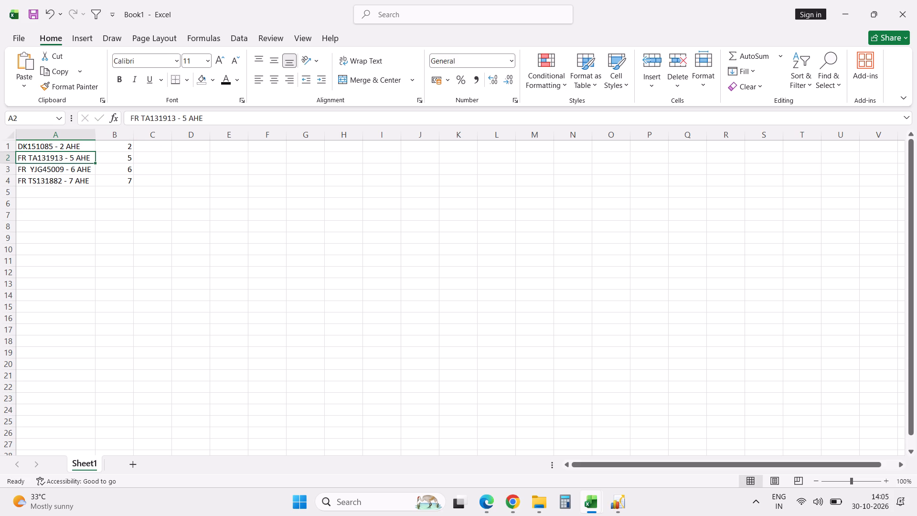
# Remove the FR prefix and its space from A2 so the entry starts with TA131913.
pyautogui.click(142, 118)
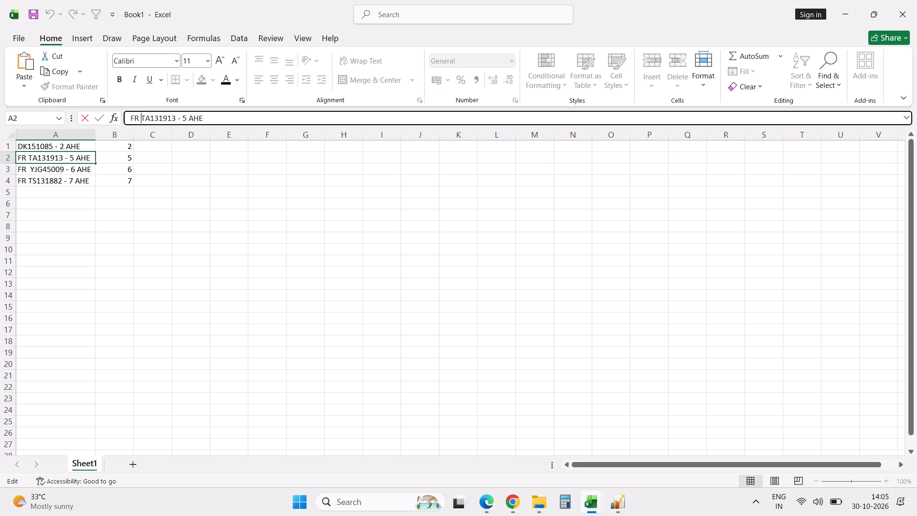
pyautogui.press('BackSpace')
pyautogui.press('BackSpace')
pyautogui.press('BackSpace')
pyautogui.press('BackSpace')
pyautogui.press('BackSpace')
pyautogui.press('BackSpace')
pyautogui.press('BackSpace')
pyautogui.press('BackSpace')
pyautogui.press('Return')
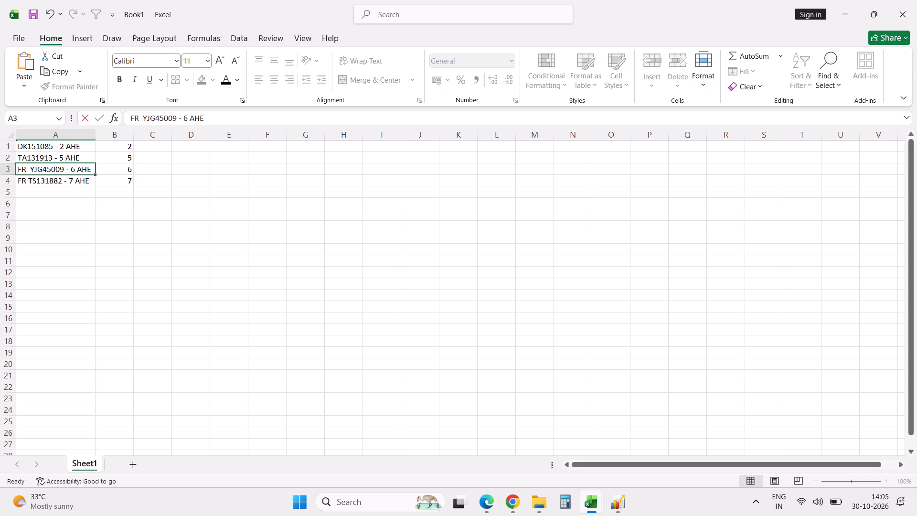
# Remove the FR prefix and its spaces from A3 so the entry starts with YJG45009.
pyautogui.click(143, 118)
pyautogui.press('BackSpace')
pyautogui.press('BackSpace')
pyautogui.press('BackSpace')
pyautogui.press('BackSpace')
pyautogui.press('BackSpace')
pyautogui.press('BackSpace')
pyautogui.press('BackSpace')
pyautogui.press('BackSpace')
pyautogui.press('BackSpace')
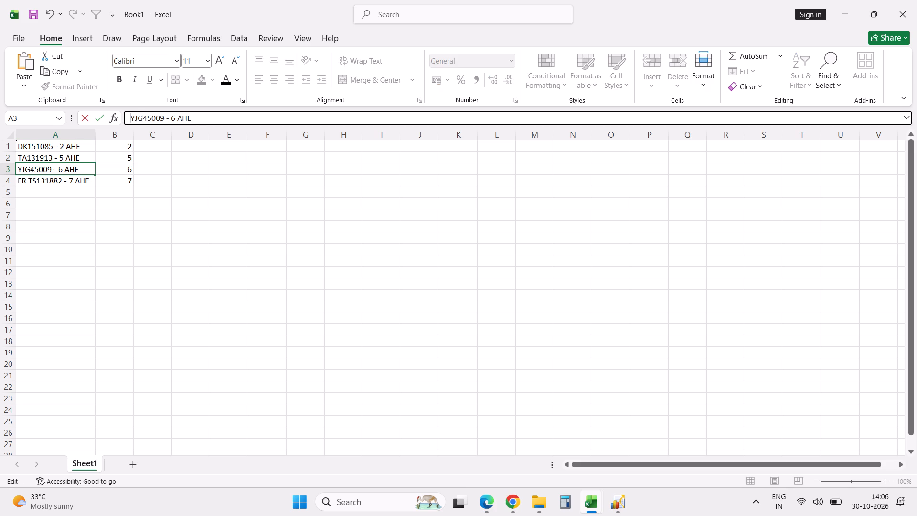
pyautogui.press('Return')
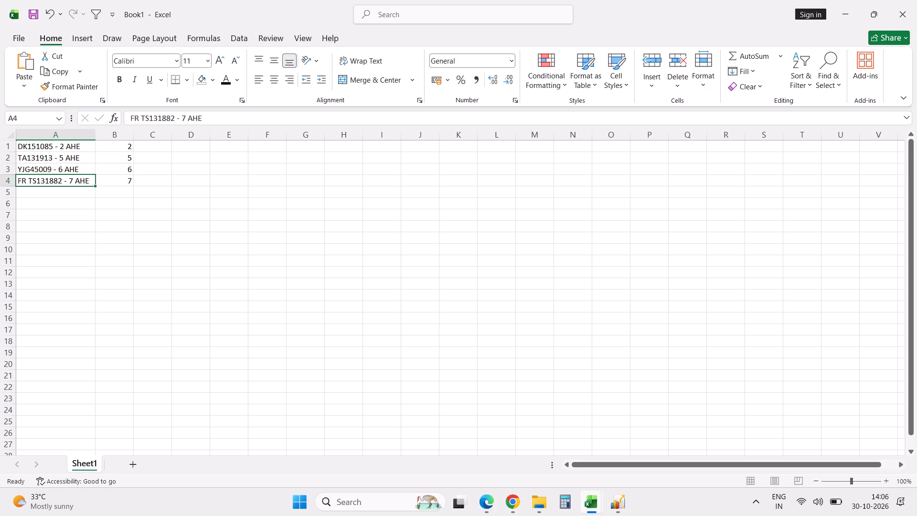
# Remove the FR prefix and its space from A4 so the entry starts with TS131882.
pyautogui.click(141, 118)
pyautogui.press('BackSpace')
pyautogui.press('BackSpace')
pyautogui.press('BackSpace')
pyautogui.press('BackSpace')
pyautogui.press('BackSpace')
pyautogui.press('BackSpace')
pyautogui.press('BackSpace')
pyautogui.press('BackSpace')
pyautogui.press('BackSpace')
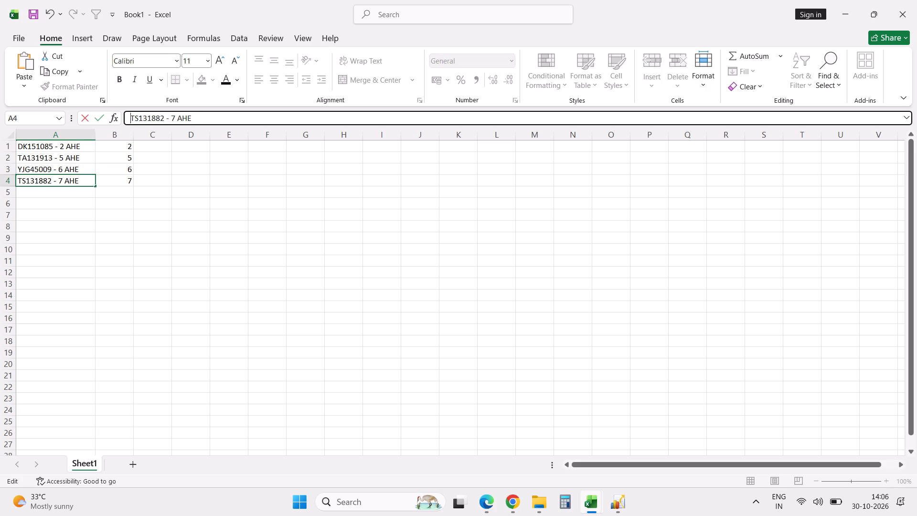
pyautogui.press('Return')
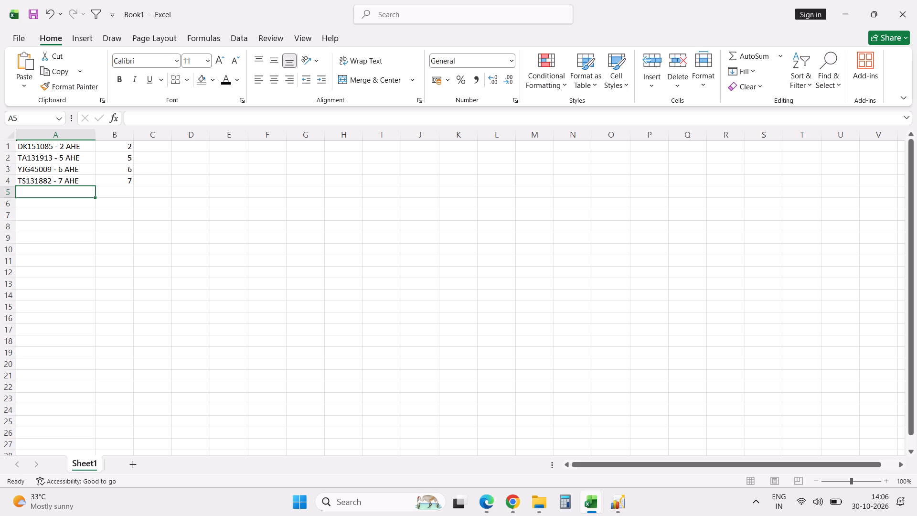
# Strip the "- 2 AHE" suffix from A1, leaving only the part code DK151085.
pyautogui.click(87, 149)
pyautogui.click(236, 118)
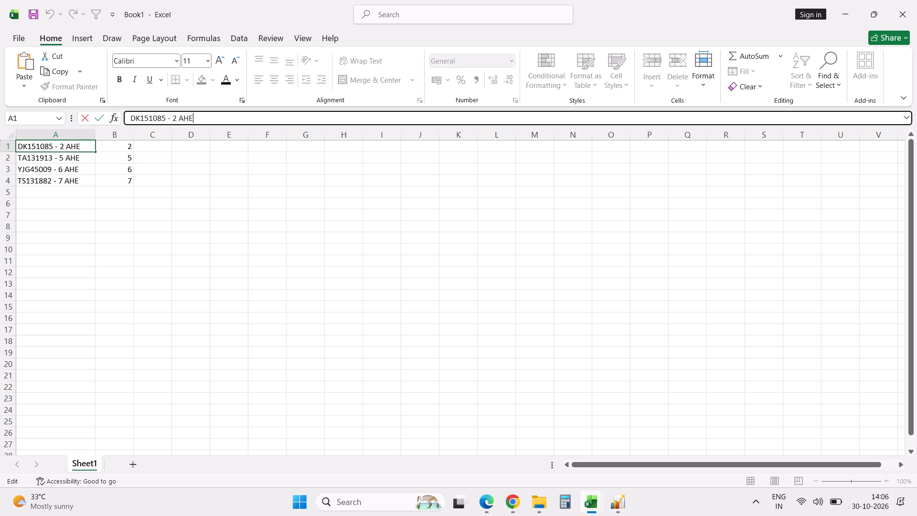
pyautogui.press('BackSpace')
pyautogui.press('BackSpace')
pyautogui.press('BackSpace')
pyautogui.press('BackSpace')
pyautogui.press('BackSpace')
pyautogui.press('BackSpace')
pyautogui.press('BackSpace')
pyautogui.press('BackSpace')
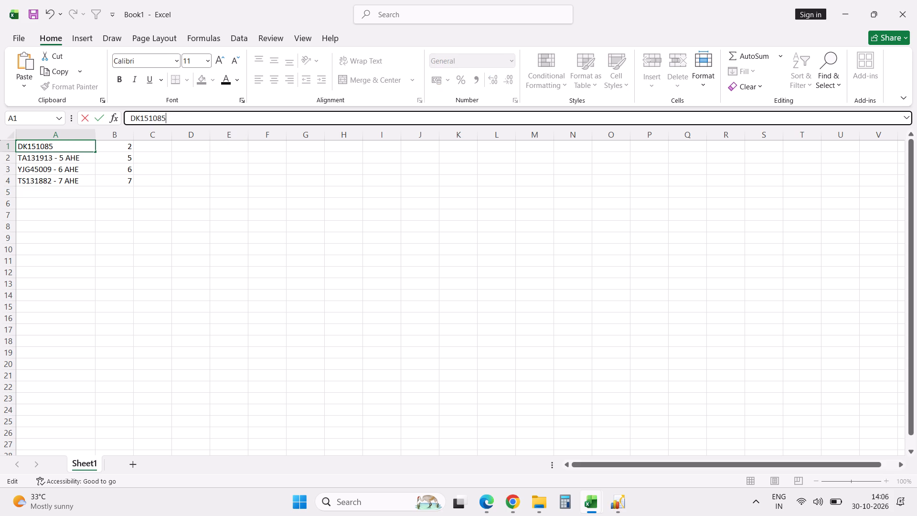
pyautogui.press('Return')
# Strip the "- 5 AHE" suffix from A2, leaving only the part code TA131913.
pyautogui.click(236, 118)
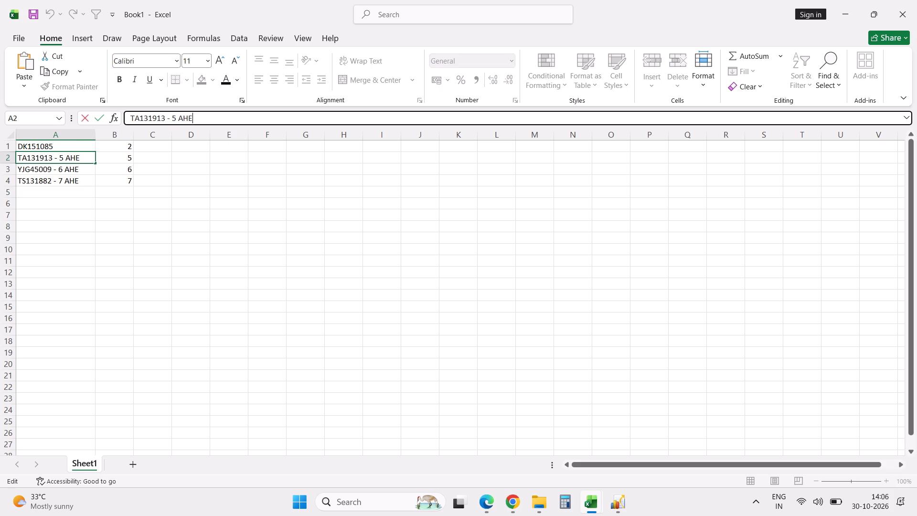
pyautogui.press('BackSpace')
pyautogui.press('BackSpace')
pyautogui.press('BackSpace')
pyautogui.press('BackSpace')
pyautogui.press('BackSpace')
pyautogui.press('BackSpace')
pyautogui.press('BackSpace')
pyautogui.press('BackSpace')
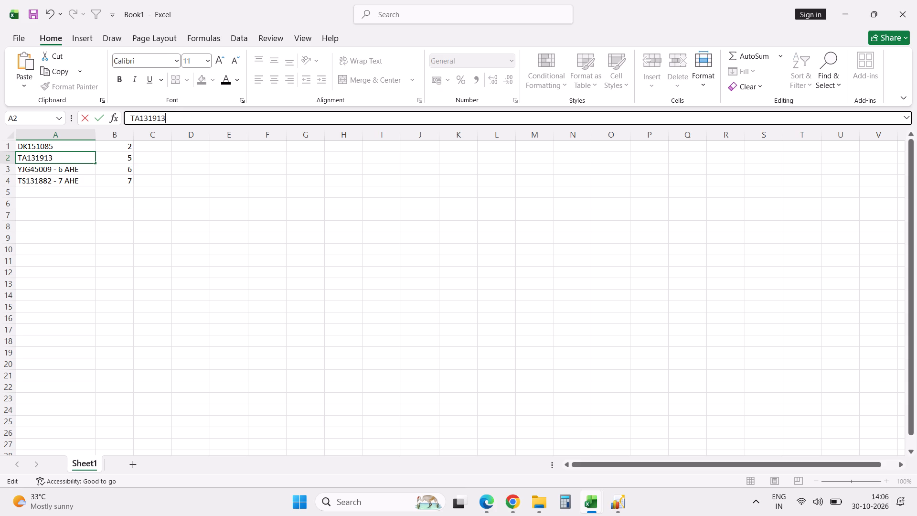
pyautogui.press('Return')
# Strip the "- 6 AHE" suffix from A3, leaving only the part code YJG45009.
pyautogui.click(236, 118)
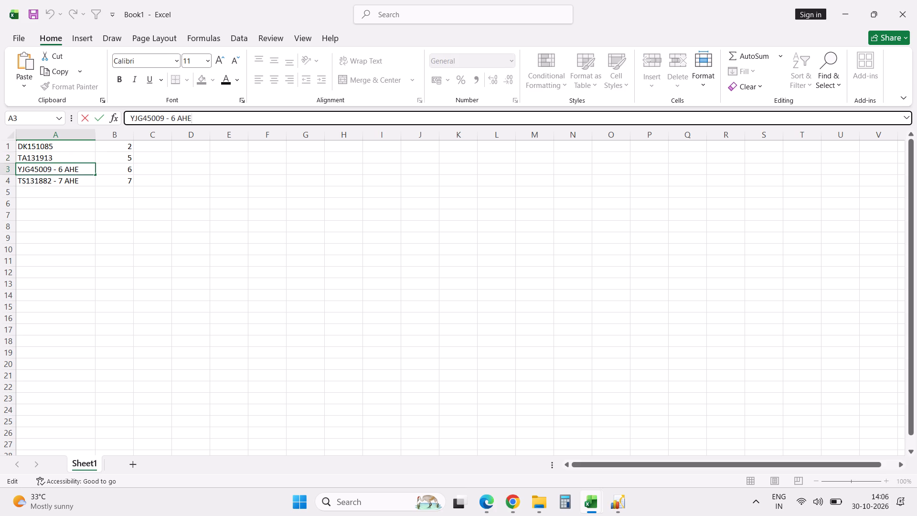
pyautogui.press('BackSpace')
pyautogui.press('BackSpace')
pyautogui.press('BackSpace')
pyautogui.press('BackSpace')
pyautogui.press('BackSpace')
pyautogui.press('BackSpace')
pyautogui.press('BackSpace')
pyautogui.press('BackSpace')
pyautogui.press('Return')
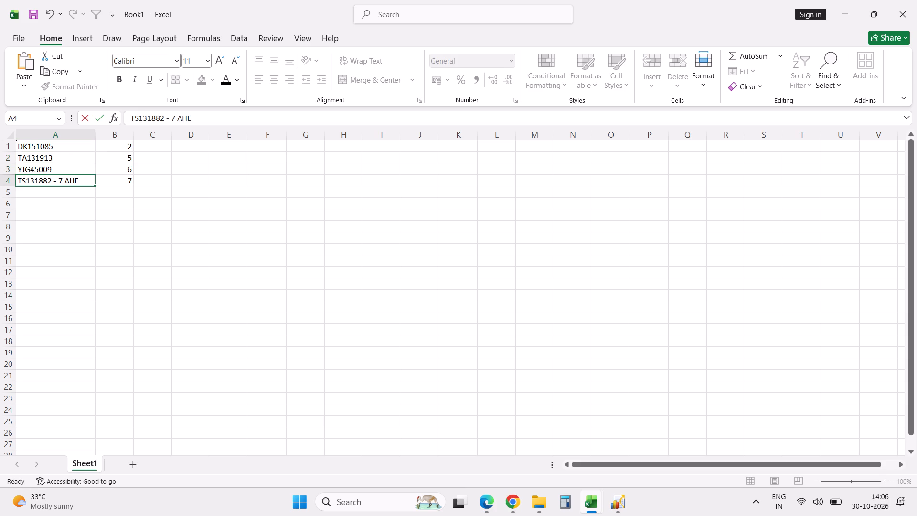
# Strip the "- 7 AHE" suffix from A4, leaving only the part code TS131882.
pyautogui.click(236, 118)
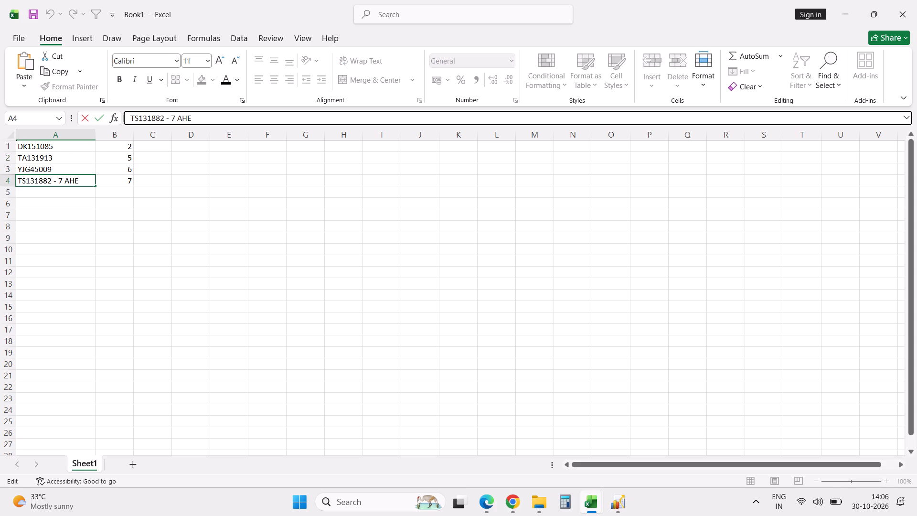
pyautogui.press('BackSpace')
pyautogui.press('BackSpace')
pyautogui.press('BackSpace')
pyautogui.press('BackSpace')
pyautogui.press('BackSpace')
pyautogui.press('BackSpace')
pyautogui.press('BackSpace')
pyautogui.press('BackSpace')
pyautogui.press('Return')
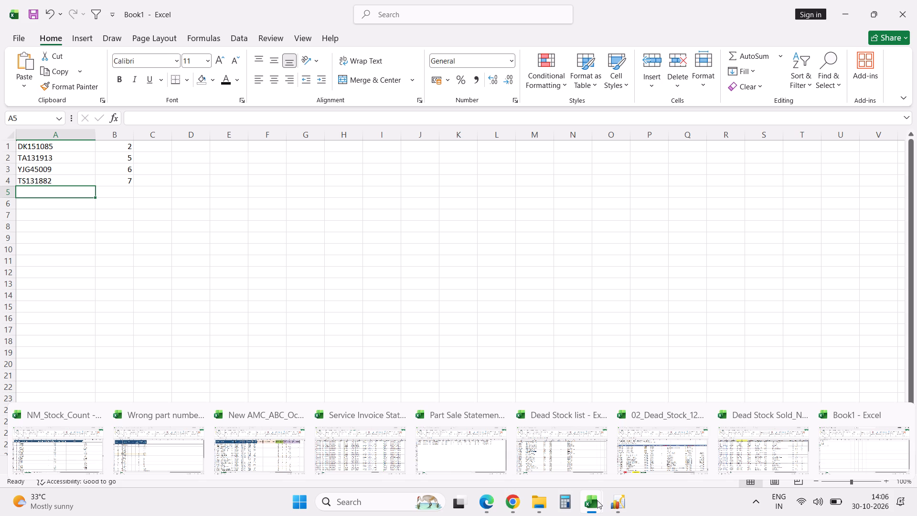
# Open the recent workbook Part Stock Valuation-30102026 from the Stock Valuation folder and enable its content.
pyautogui.click(294, 295)
pyautogui.hotkey('alt', 'f')
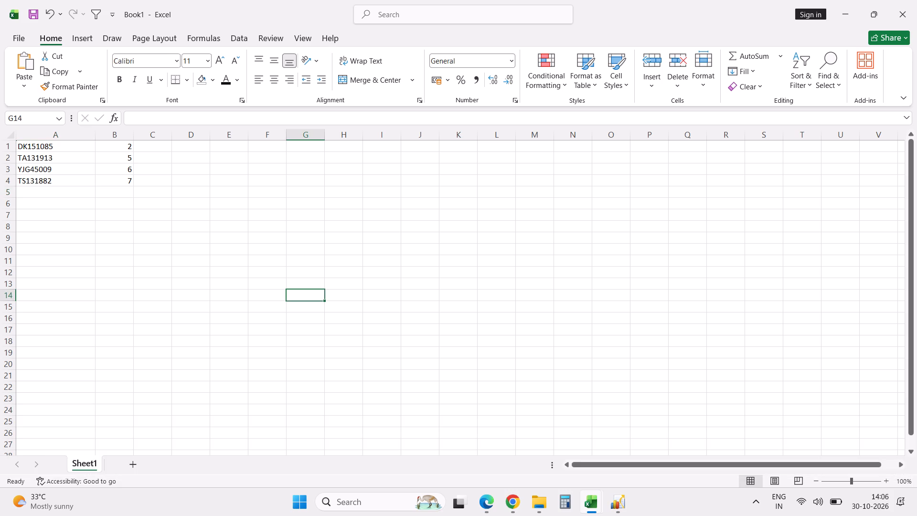
pyautogui.press('o')
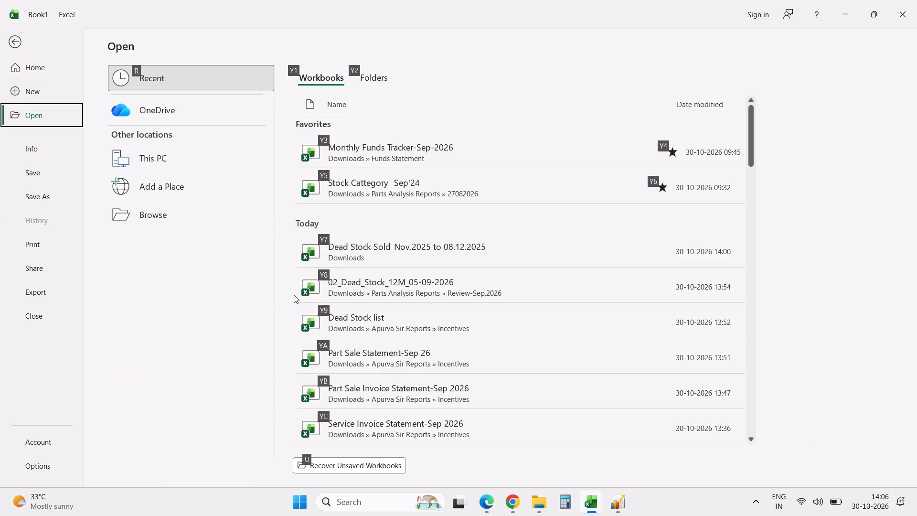
pyautogui.scroll(-2, 505, 376)
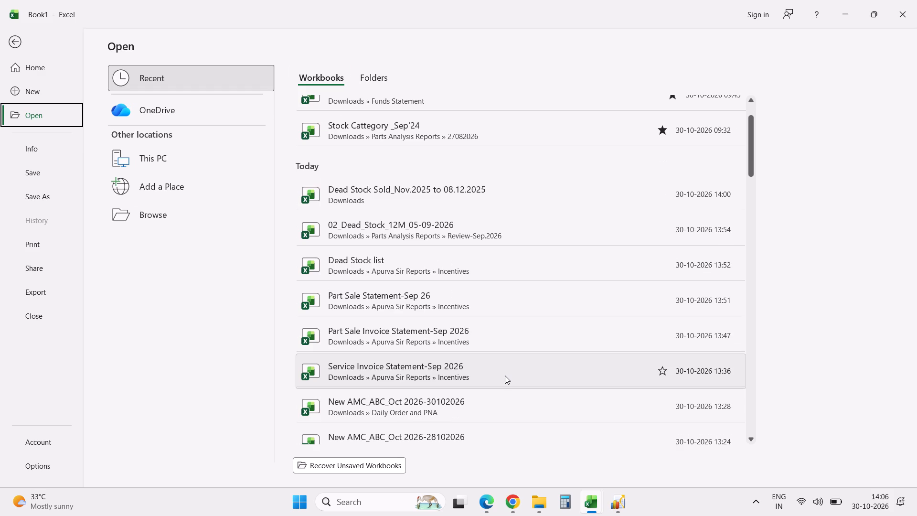
pyautogui.scroll(-3, 505, 376)
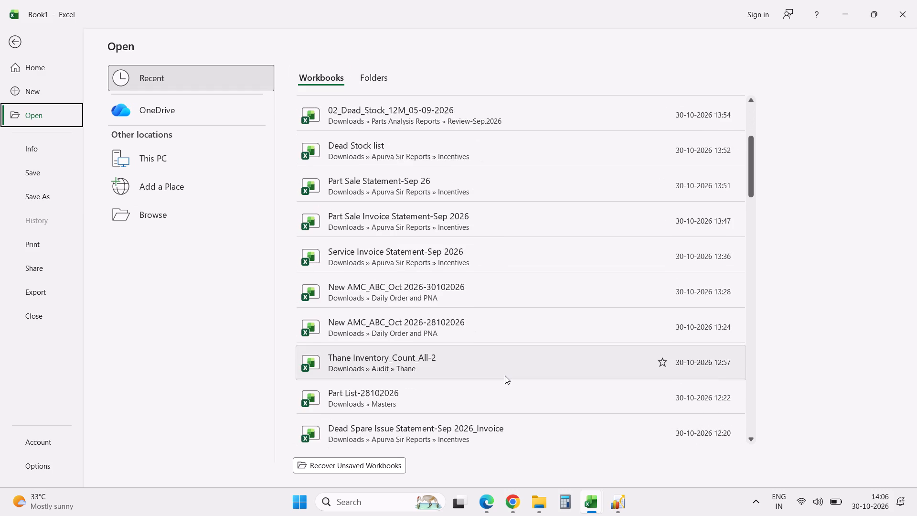
pyautogui.scroll(-3, 505, 376)
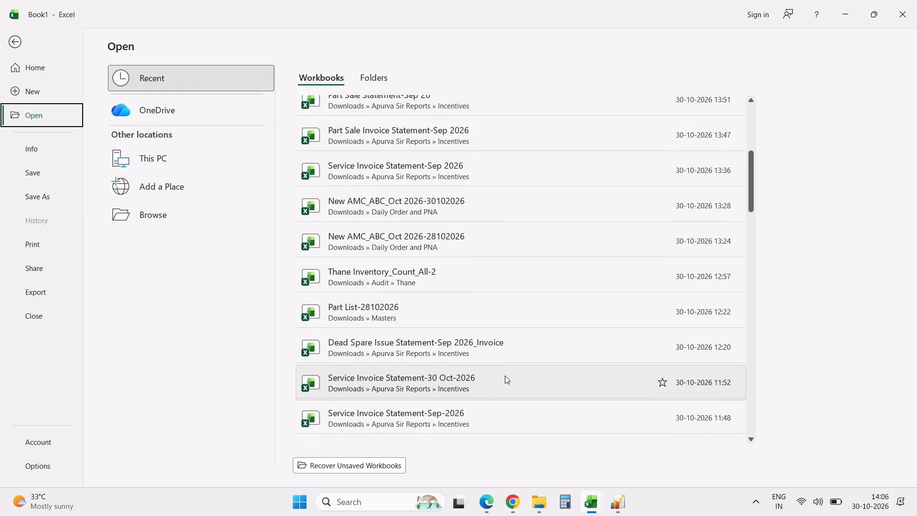
pyautogui.scroll(-5, 505, 376)
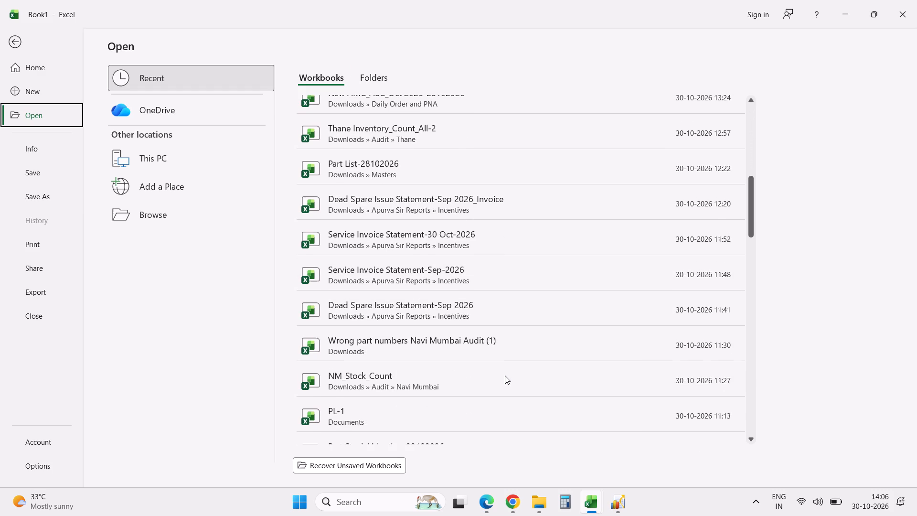
pyautogui.scroll(-2, 505, 376)
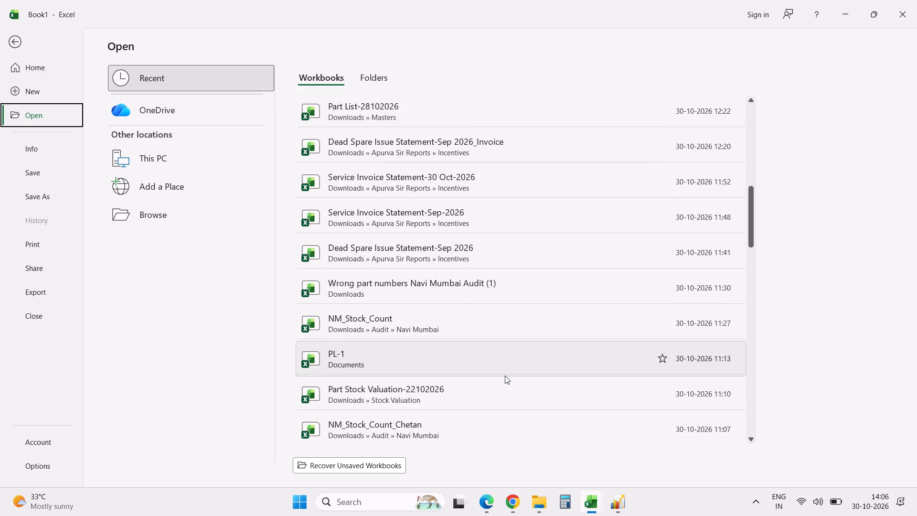
pyautogui.scroll(-4, 505, 376)
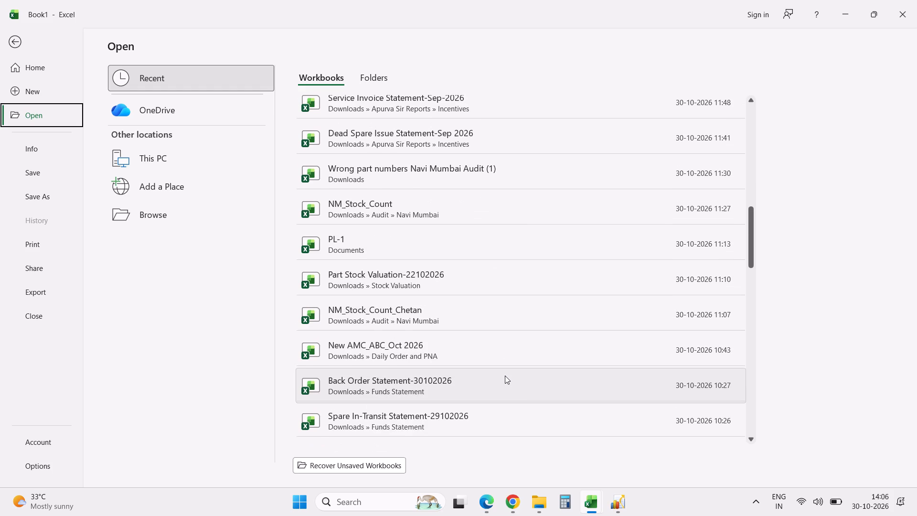
pyautogui.scroll(-3, 505, 376)
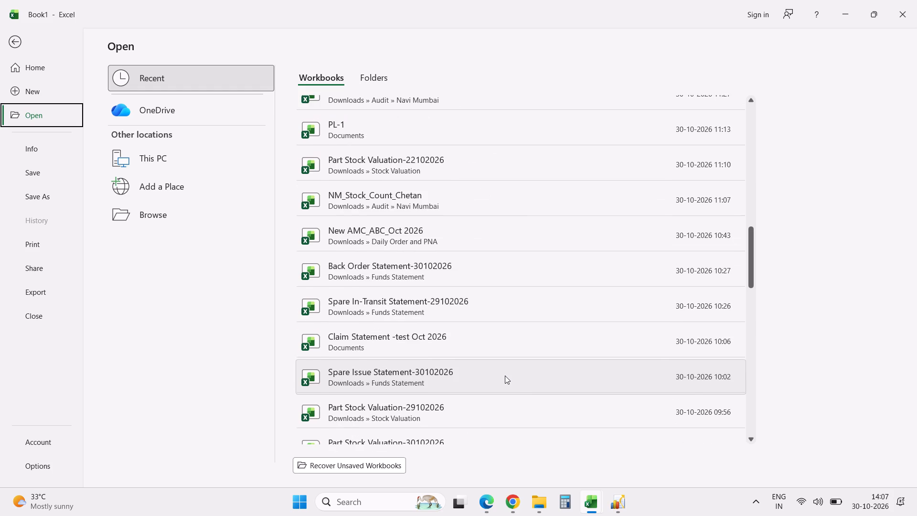
pyautogui.scroll(-4, 505, 376)
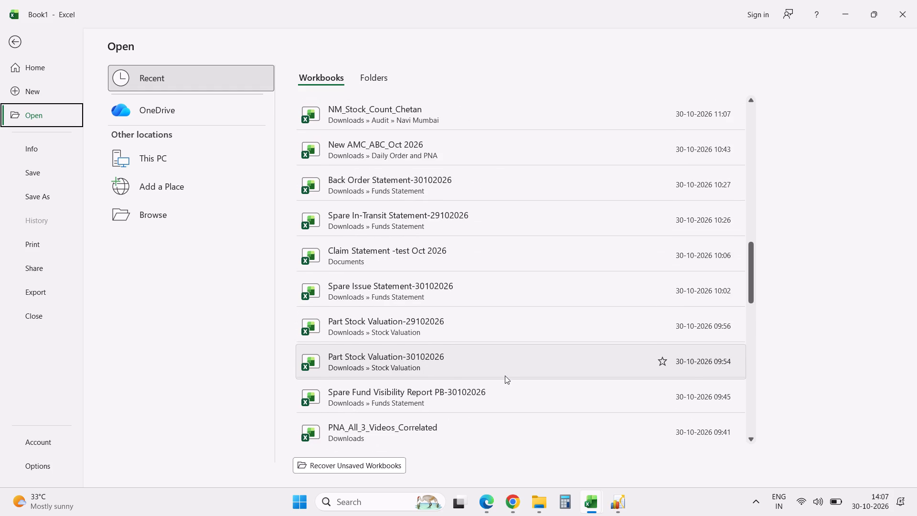
pyautogui.doubleClick(496, 359)
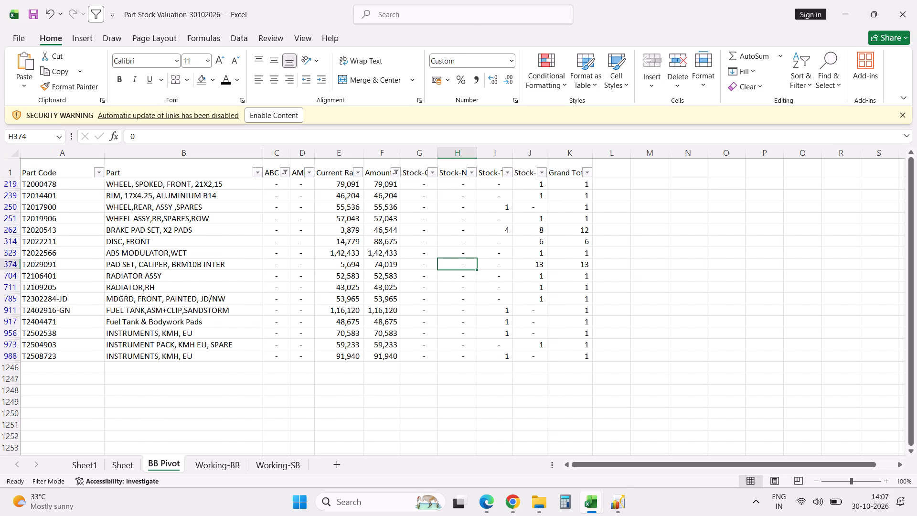
pyautogui.click(295, 126)
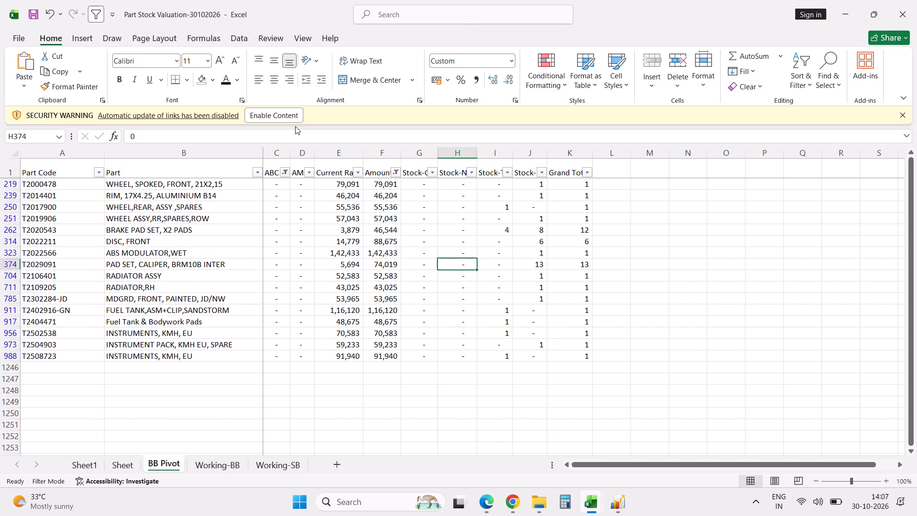
pyautogui.click(290, 119)
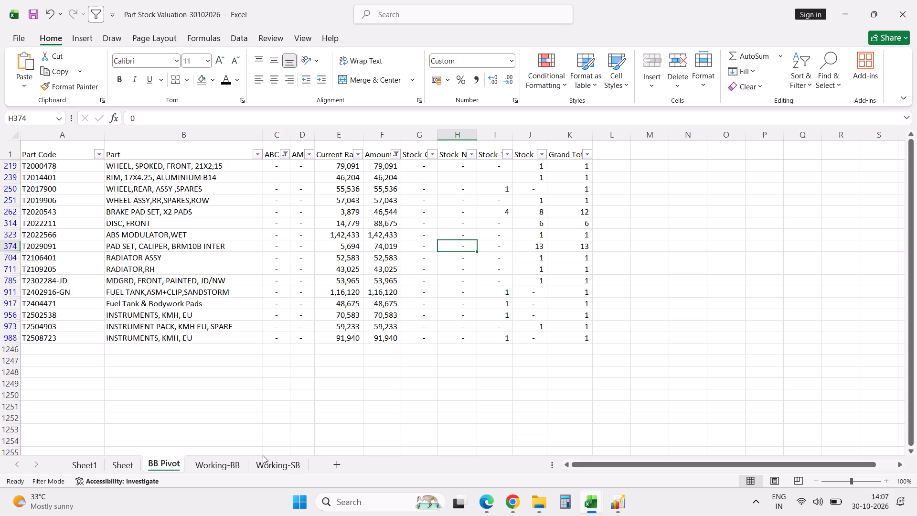
# Go to the Working-SB sheet and select the Part Code header cell A1.
pyautogui.click(273, 468)
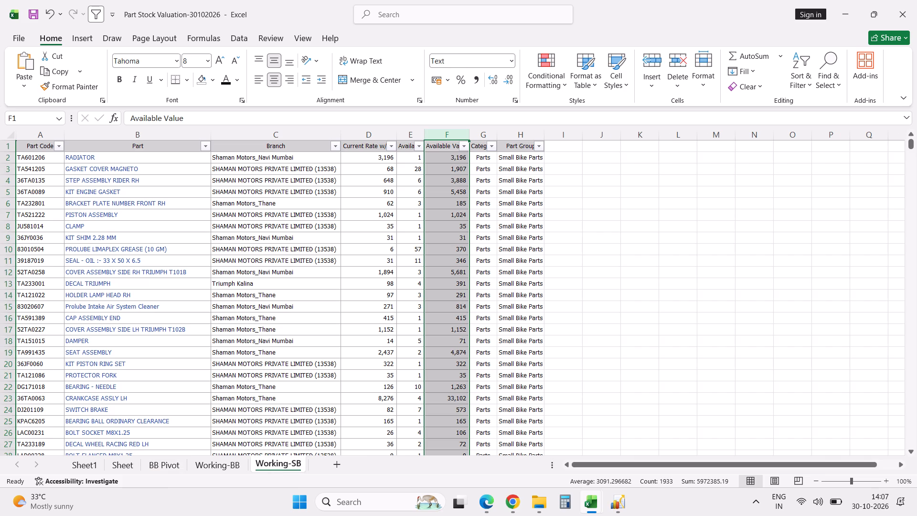
pyautogui.click(55, 264)
pyautogui.hotkey('ctrl', 'Up')
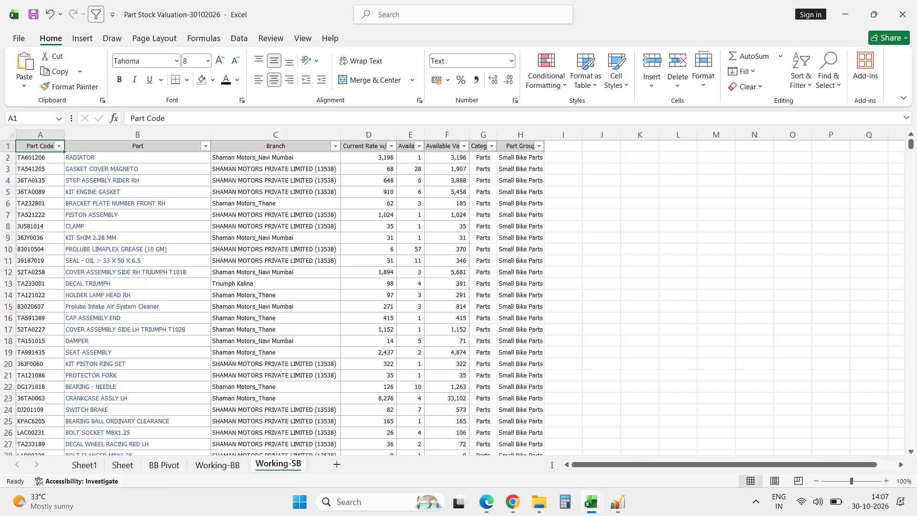
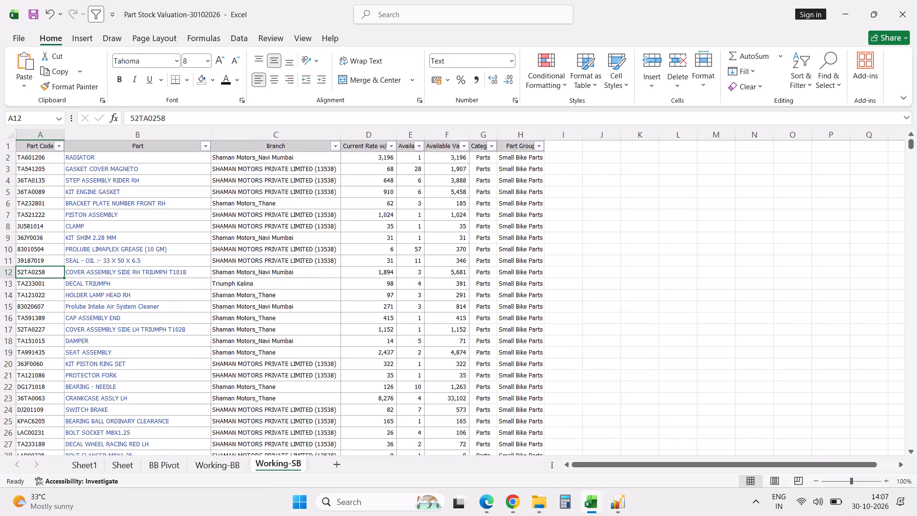
# Create a PivotTable on a new sheet from the Working-SB stock data, range A1:H1933.
pyautogui.click(168, 464)
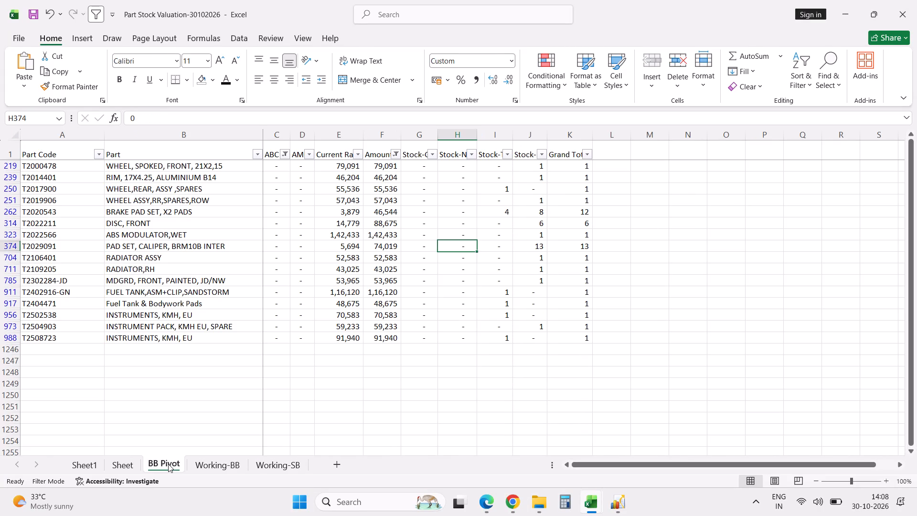
pyautogui.click(274, 462)
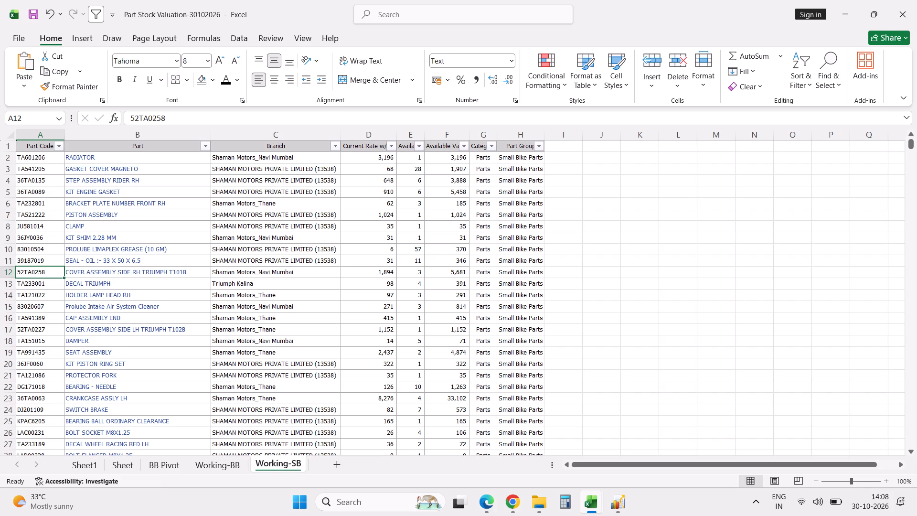
pyautogui.click(41, 148)
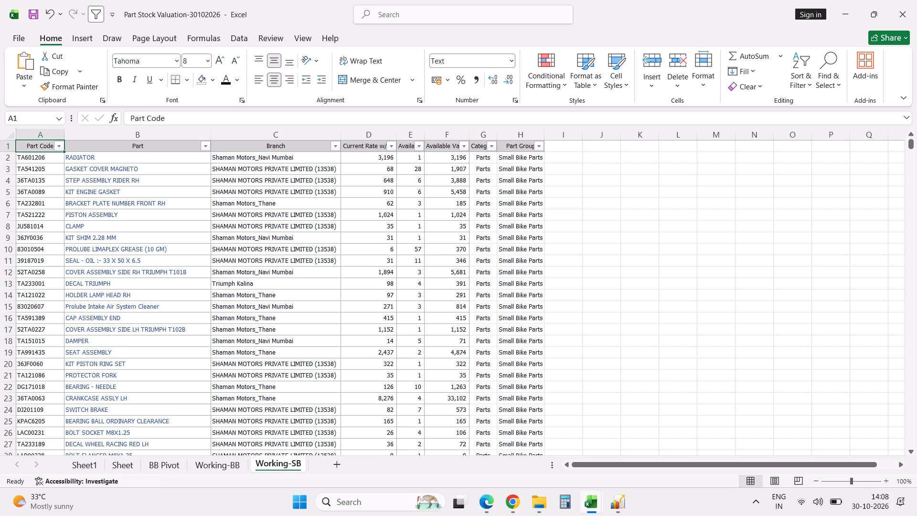
pyautogui.hotkey('alt', 'd')
pyautogui.write('pn')
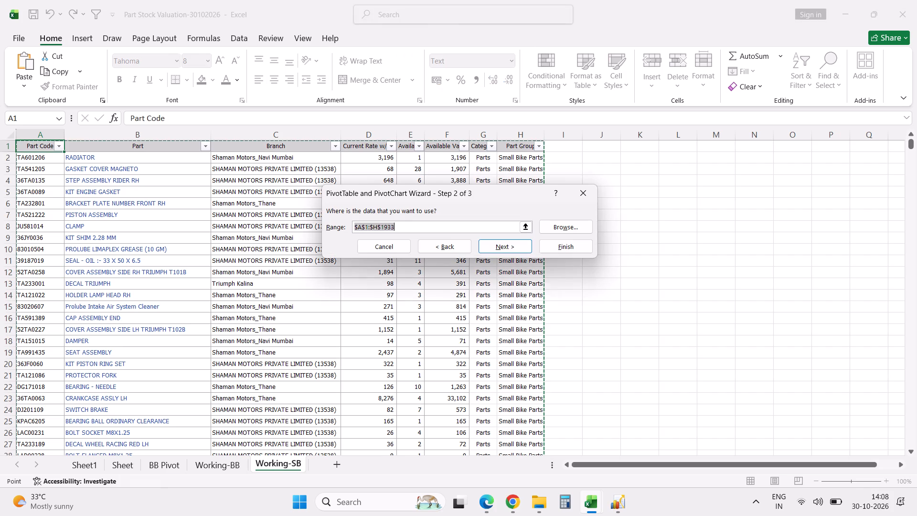
pyautogui.click(564, 247)
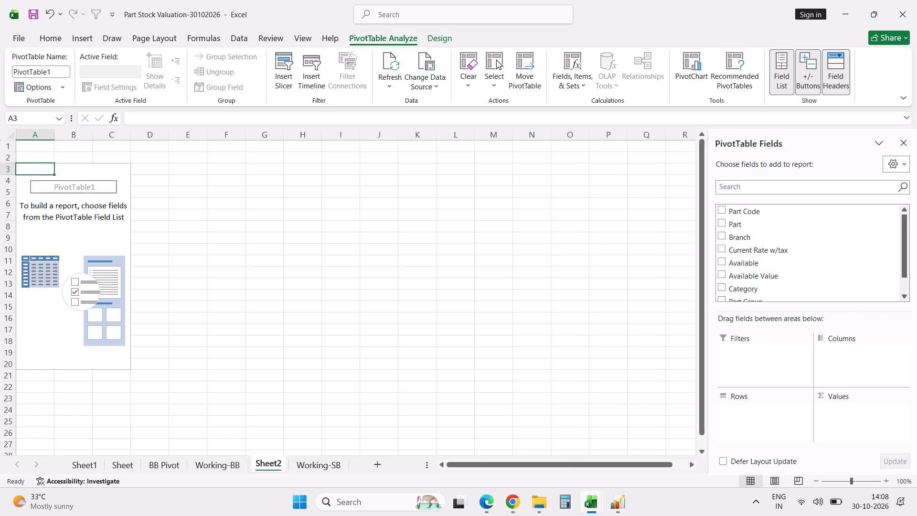
# Lay out the PivotTable with Part Code and Part as rows, Branch as columns and the sum of Available as values.
pyautogui.click(724, 211)
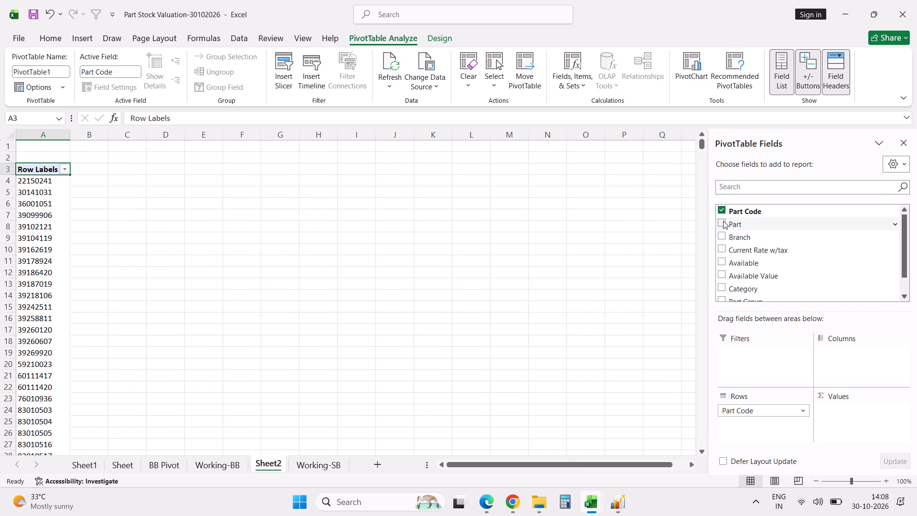
pyautogui.click(723, 222)
pyautogui.moveTo(741, 239); pyautogui.dragTo(859, 317)
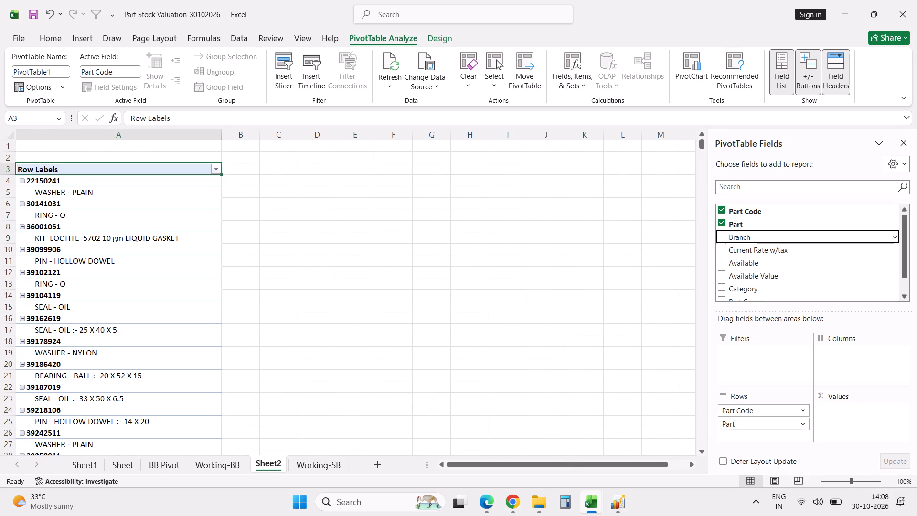
pyautogui.moveTo(859, 317); pyautogui.dragTo(865, 359)
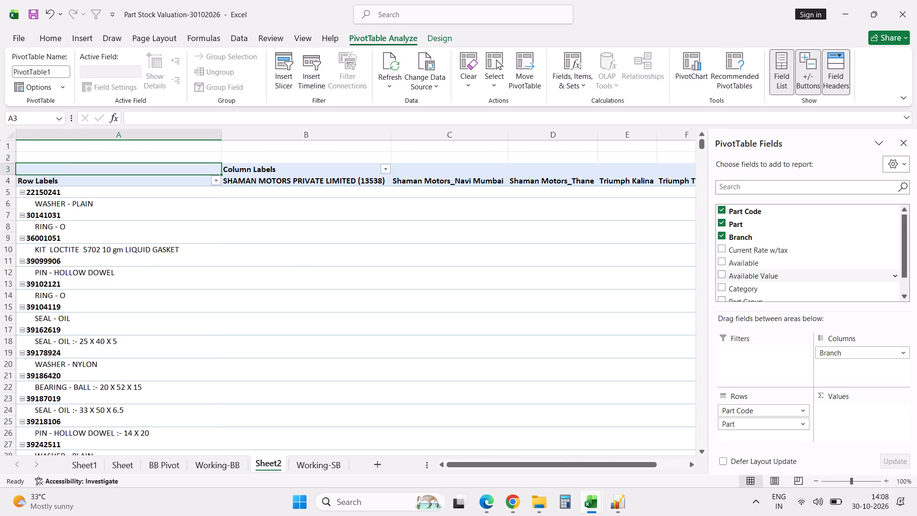
pyautogui.moveTo(747, 265); pyautogui.dragTo(863, 416)
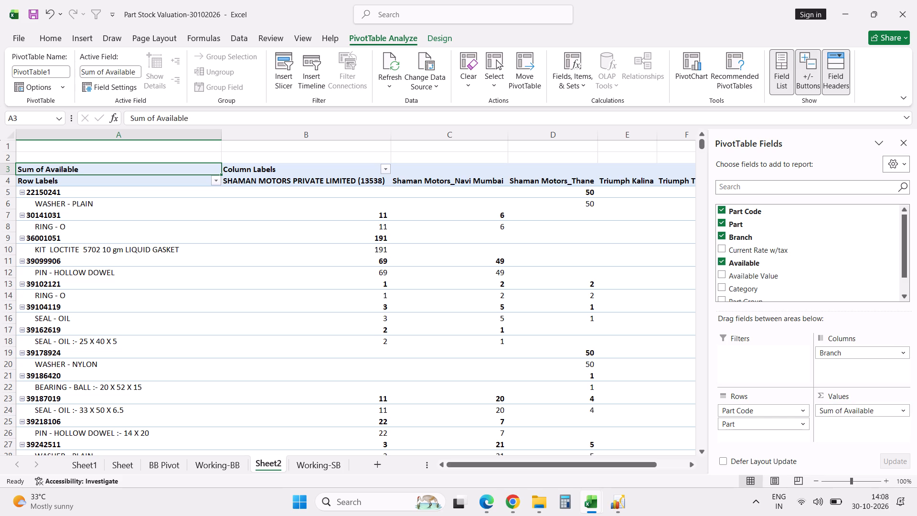
# Show the PivotTable in tabular form and remove the Part Code subtotals.
pyautogui.click(437, 37)
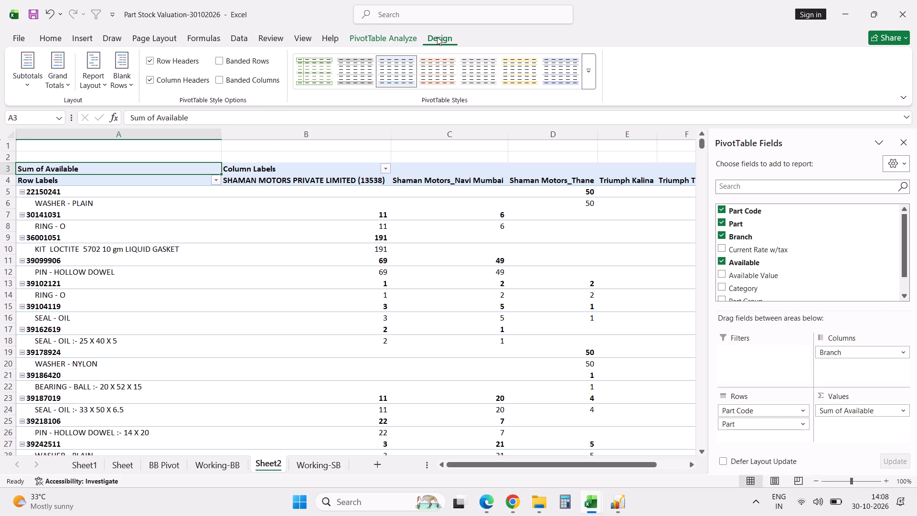
pyautogui.click(105, 86)
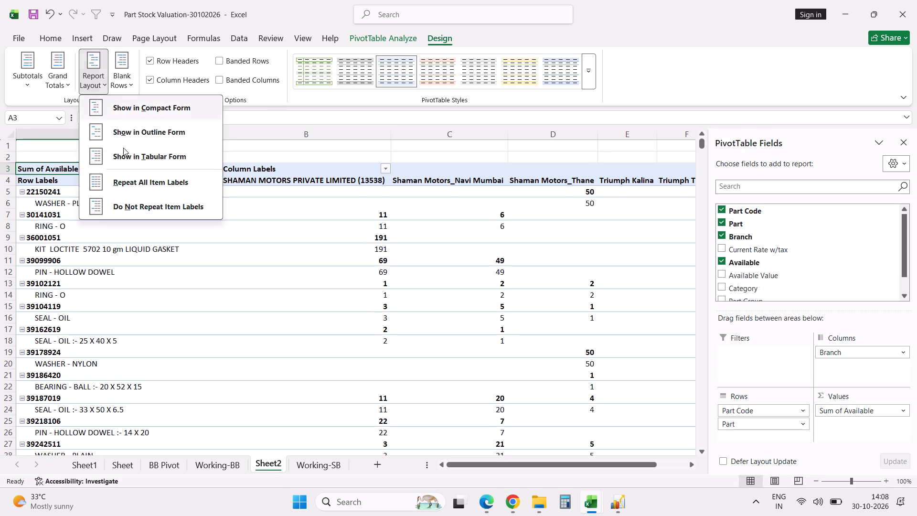
pyautogui.click(139, 159)
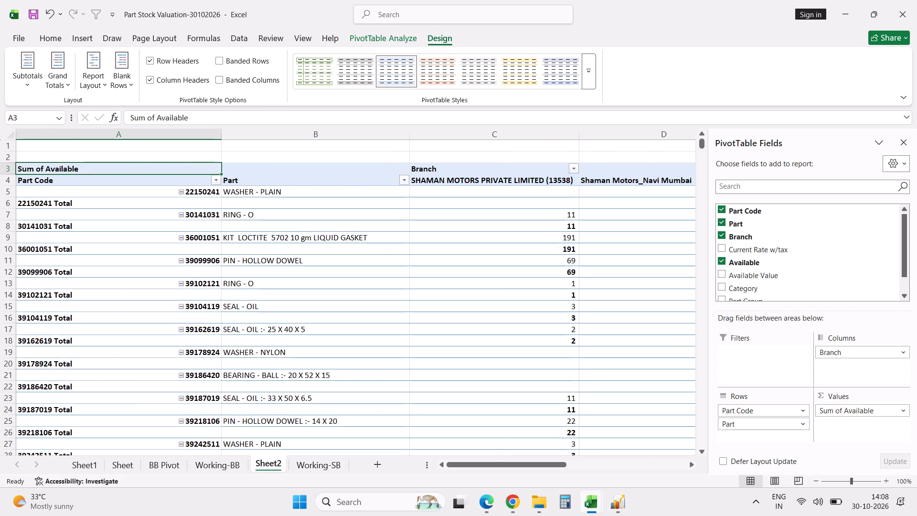
pyautogui.click(112, 215)
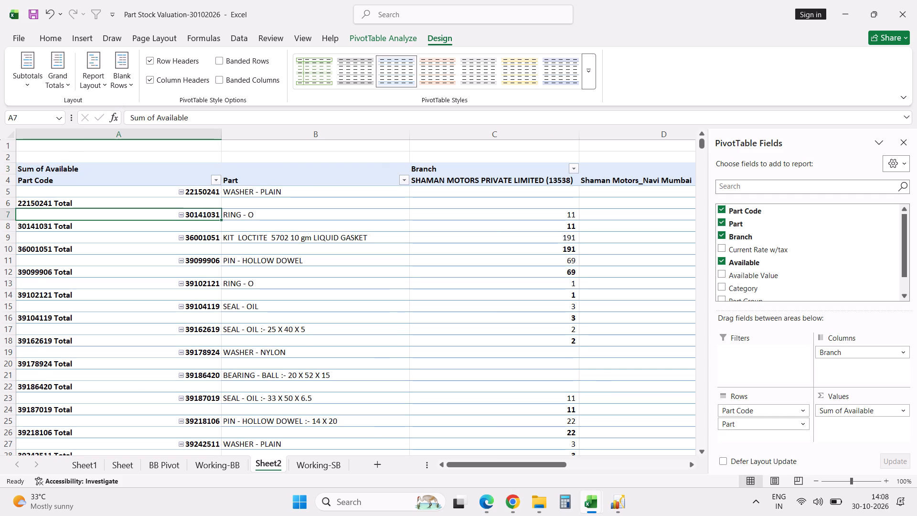
pyautogui.rightClick(112, 215)
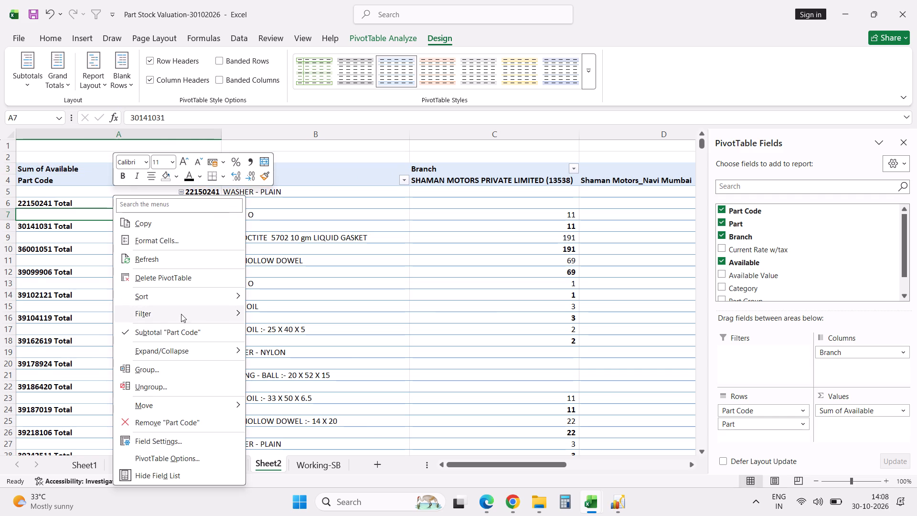
pyautogui.click(181, 328)
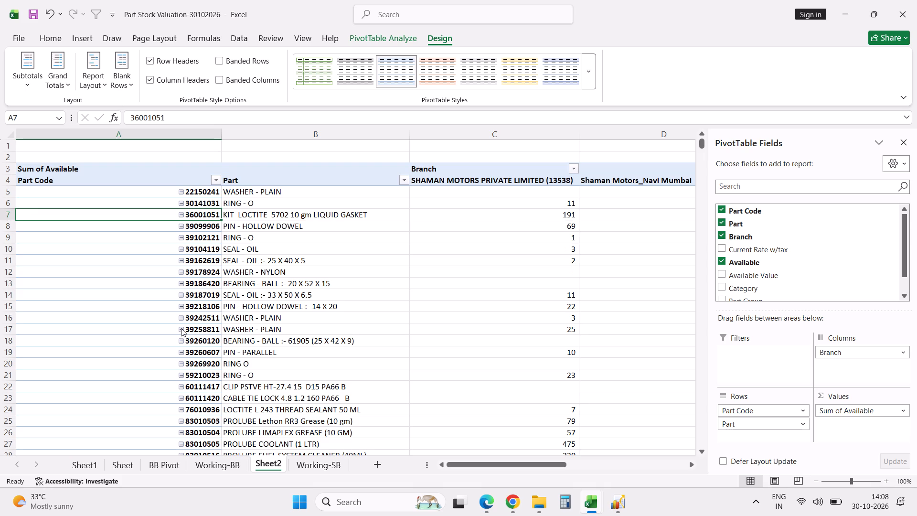
# Convert the whole PivotTable sheet to plain values in place and auto-fit the column widths.
pyautogui.hotkey('ctrl', 'a')
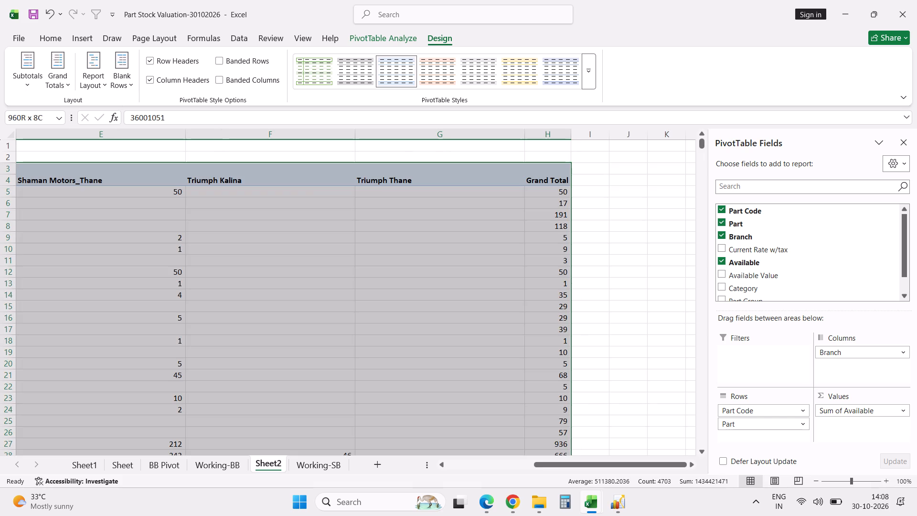
pyautogui.hotkey('ctrl', 'a')
pyautogui.hotkey('ctrl', 'c')
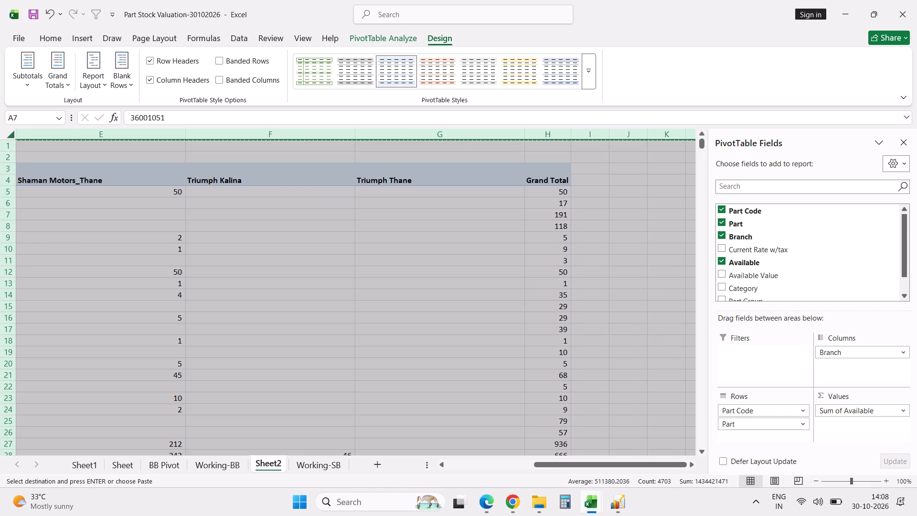
pyautogui.rightClick(85, 149)
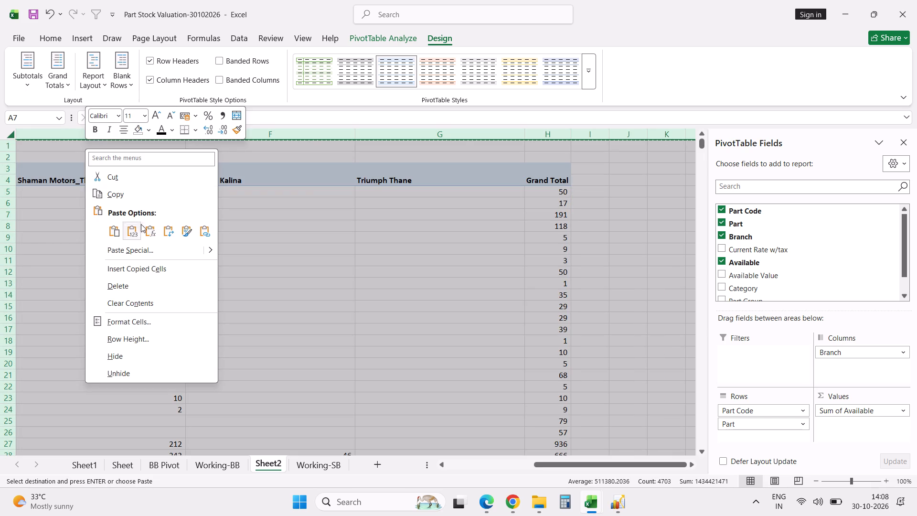
pyautogui.click(138, 233)
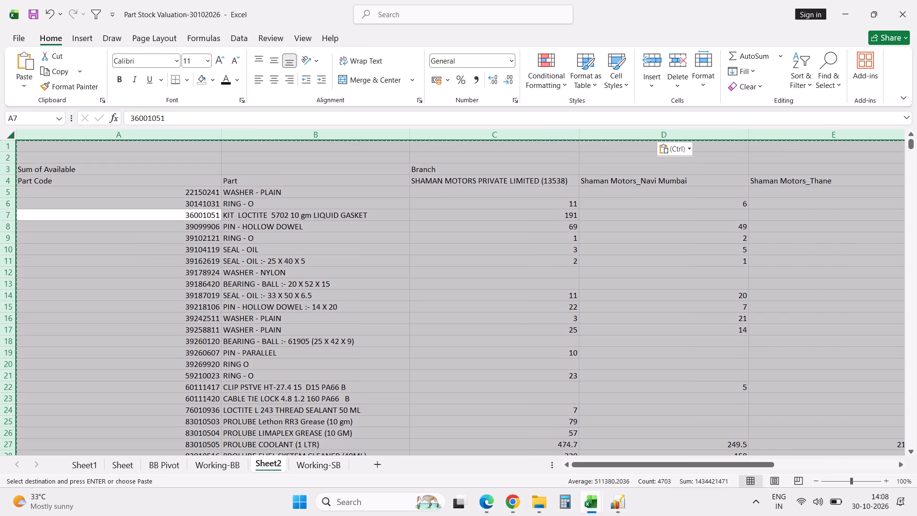
pyautogui.doubleClick(221, 135)
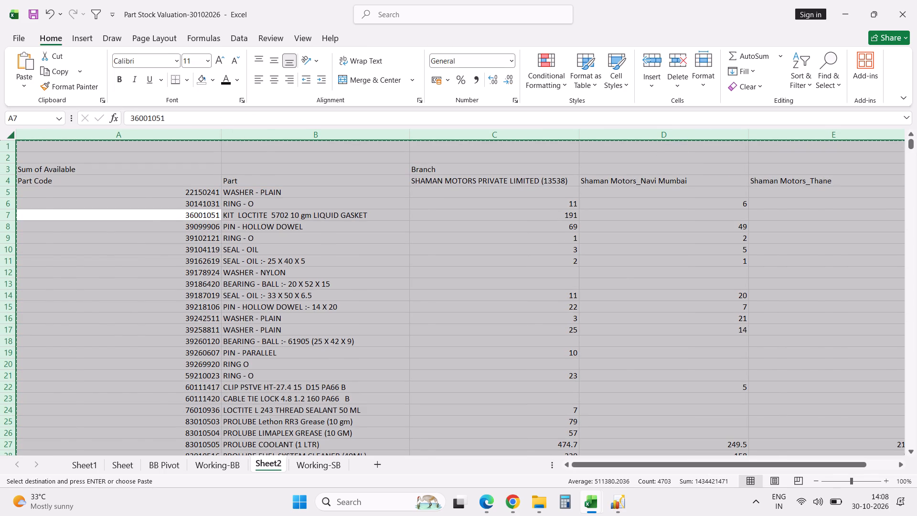
pyautogui.click(185, 284)
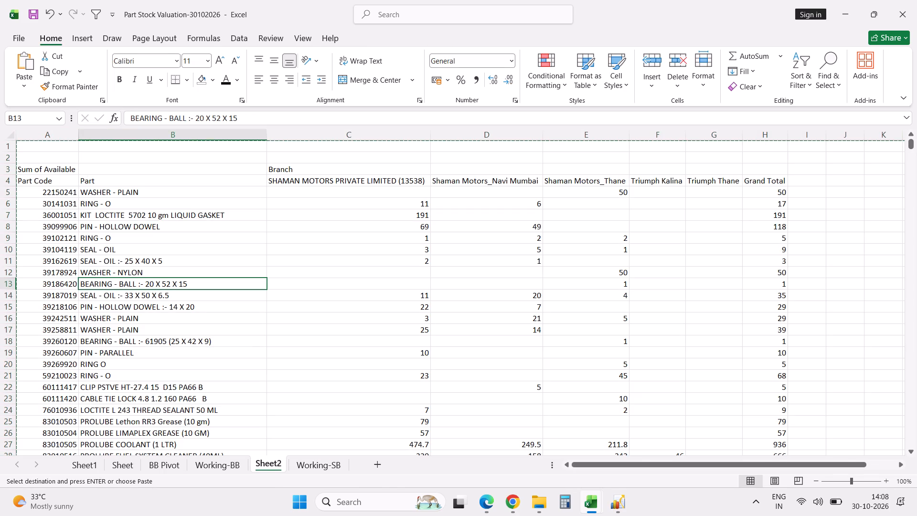
# Freeze panes at C5 so the header rows and the Part Code and Part columns stay fixed.
pyautogui.click(369, 198)
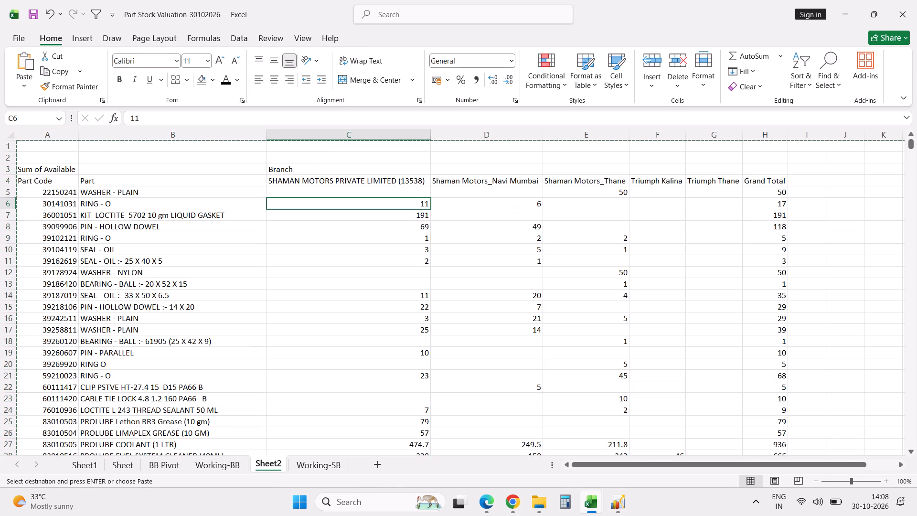
pyautogui.click(361, 191)
pyautogui.hotkey('alt', 'w')
pyautogui.write('ff')
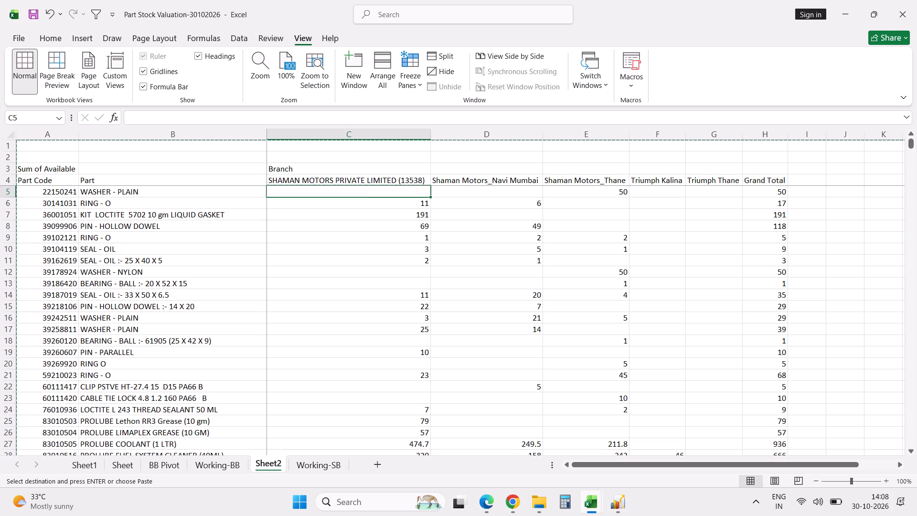
# Replace all blank cells with 0 in the branch quantity and Grand Total columns, C5 down to H962.
pyautogui.click(776, 193)
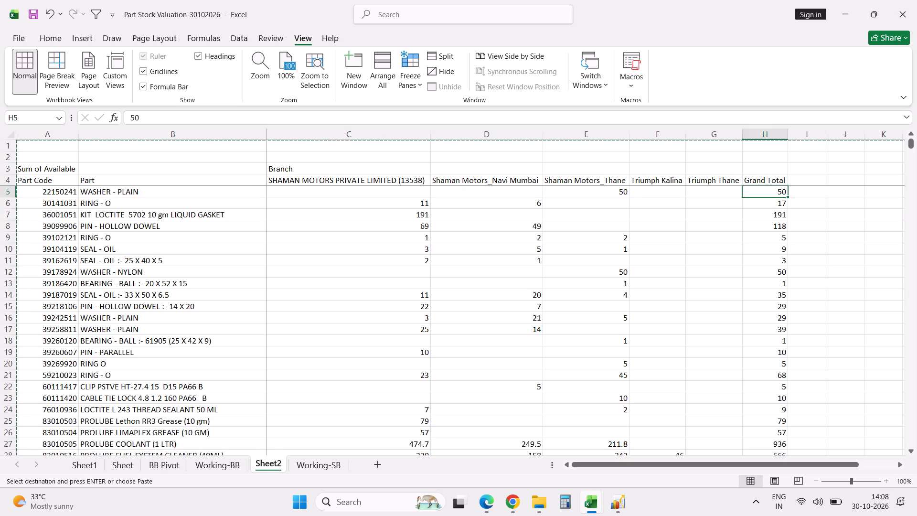
pyautogui.hotkey('ctrl', 'shift', 'Down')
pyautogui.hotkey('shift', 'Left')
pyautogui.hotkey('shift', 'Left')
pyautogui.hotkey('shift', 'Left')
pyautogui.hotkey('shift', 'Left')
pyautogui.hotkey('shift', 'Left')
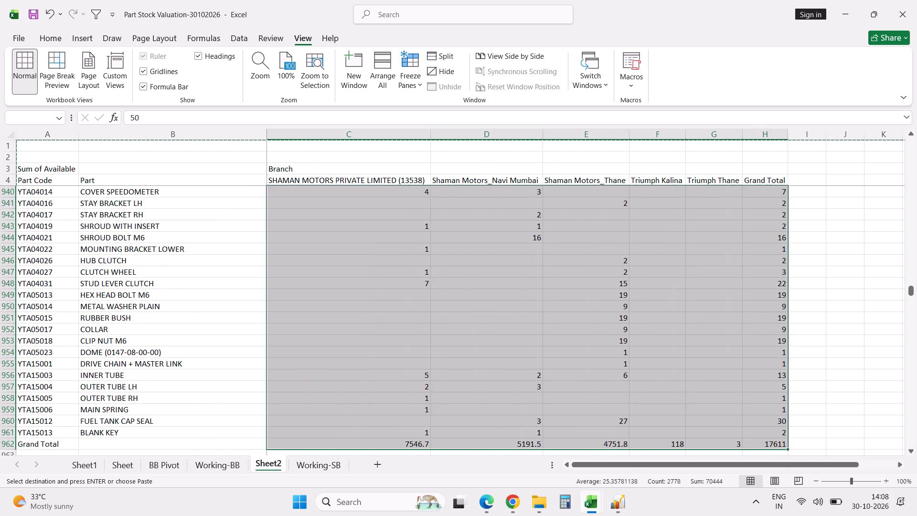
pyautogui.hotkey('ctrl', 'h')
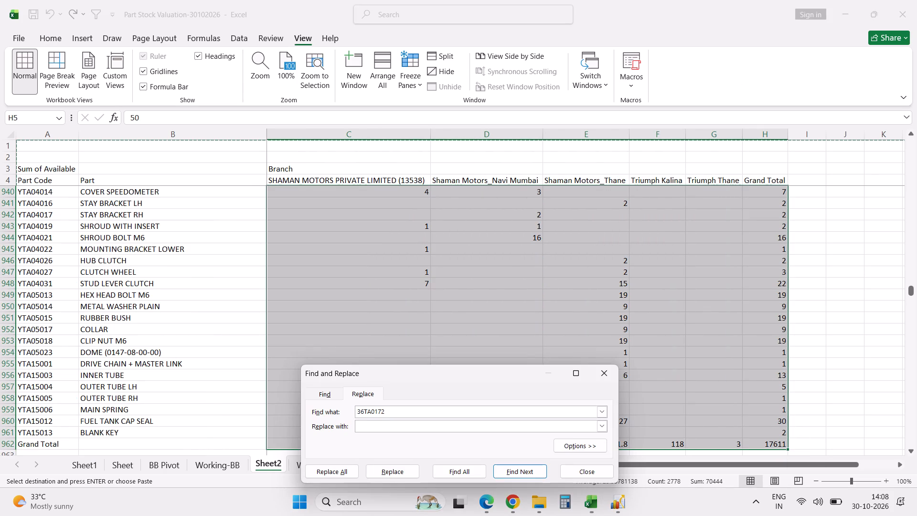
pyautogui.hotkey('shift', 'Tab')
pyautogui.press('Delete')
pyautogui.press('Tab')
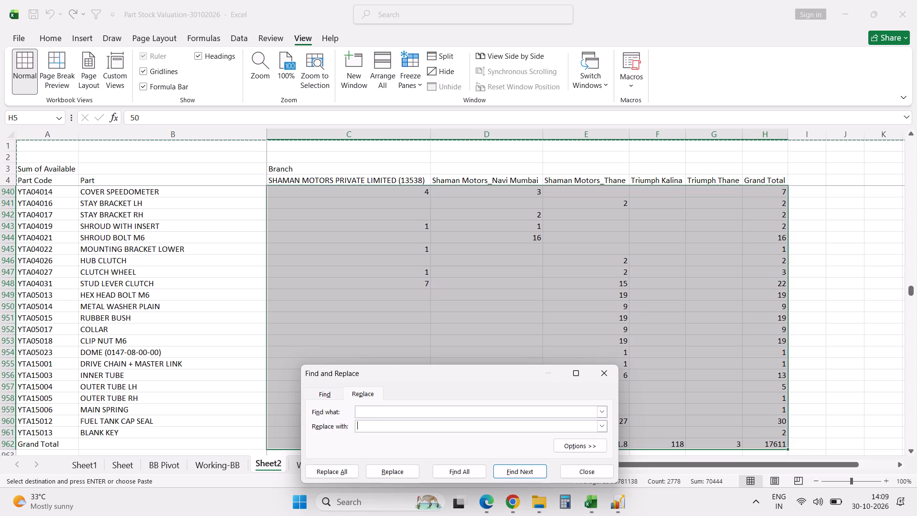
pyautogui.press('0')
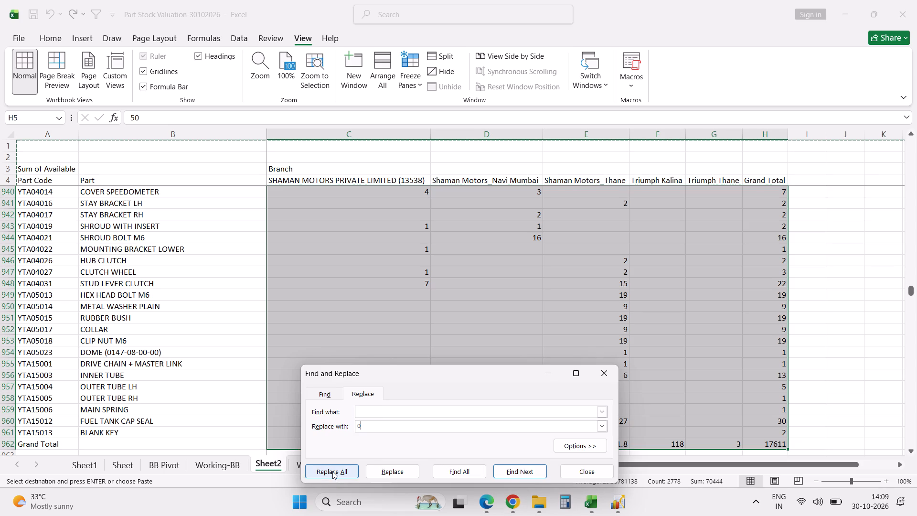
pyautogui.click(334, 471)
pyautogui.press('Escape')
pyautogui.press('Escape')
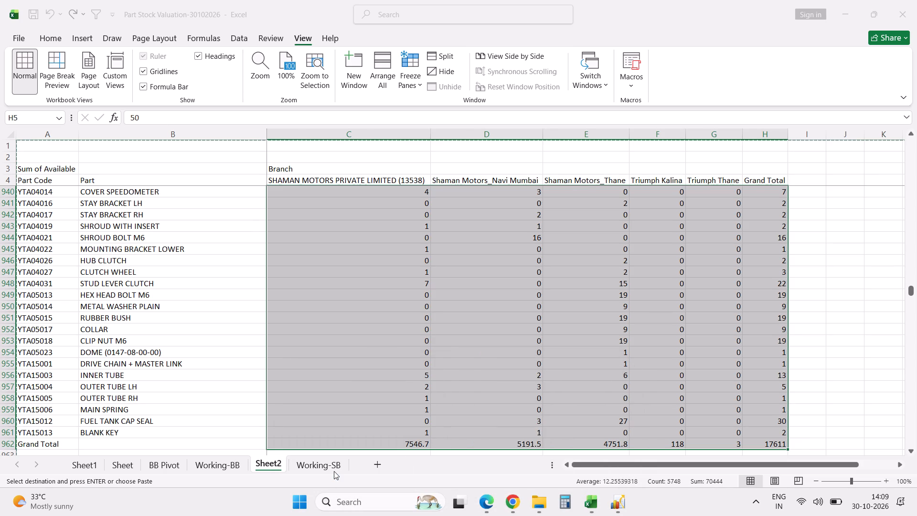
pyautogui.press('Up')
pyautogui.press('Down')
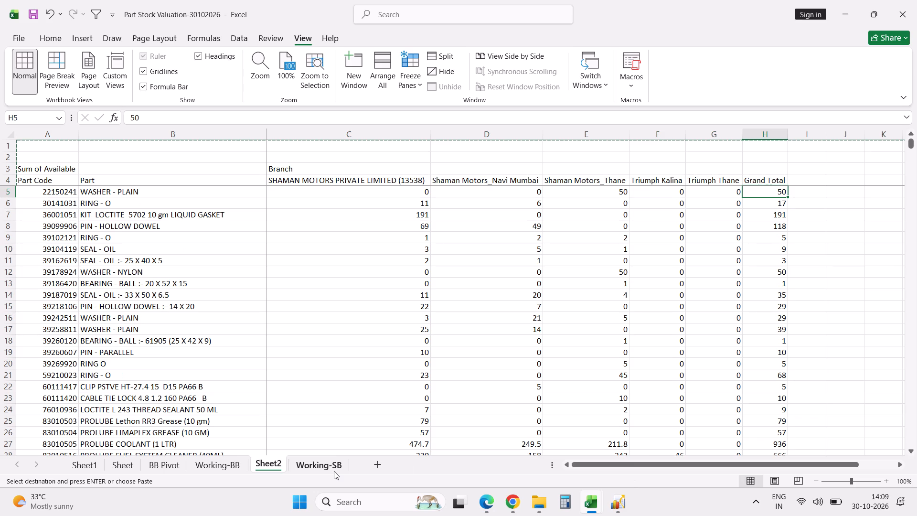
# Narrow the branch columns C to F, from SHAMAN MOTORS PRIVATE LIMITED through Triumph Kalina.
pyautogui.scroll(12, 52, 232)
pyautogui.moveTo(430, 135); pyautogui.dragTo(324, 152)
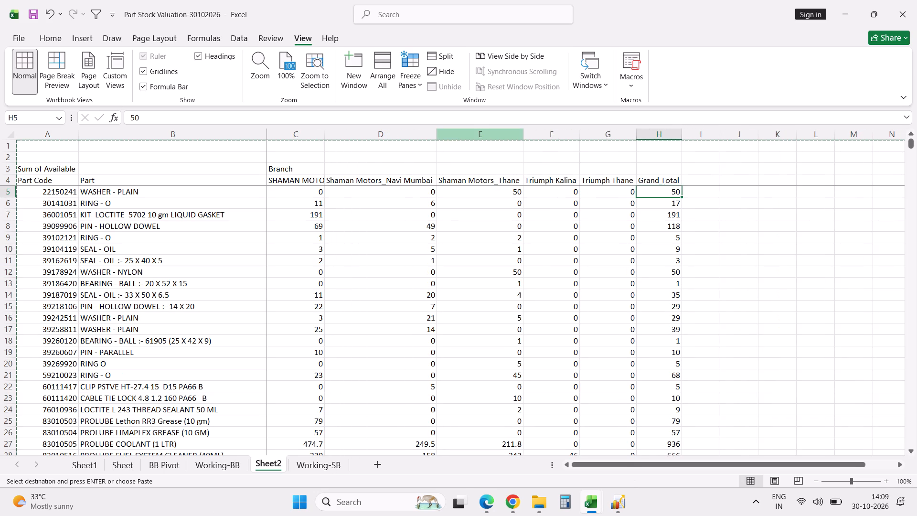
pyautogui.moveTo(436, 136); pyautogui.dragTo(378, 145)
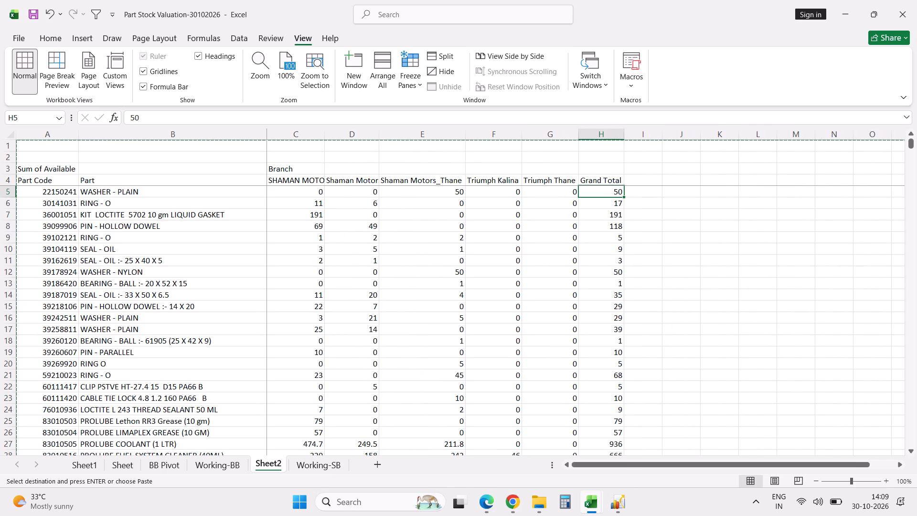
pyautogui.moveTo(466, 136); pyautogui.dragTo(434, 147)
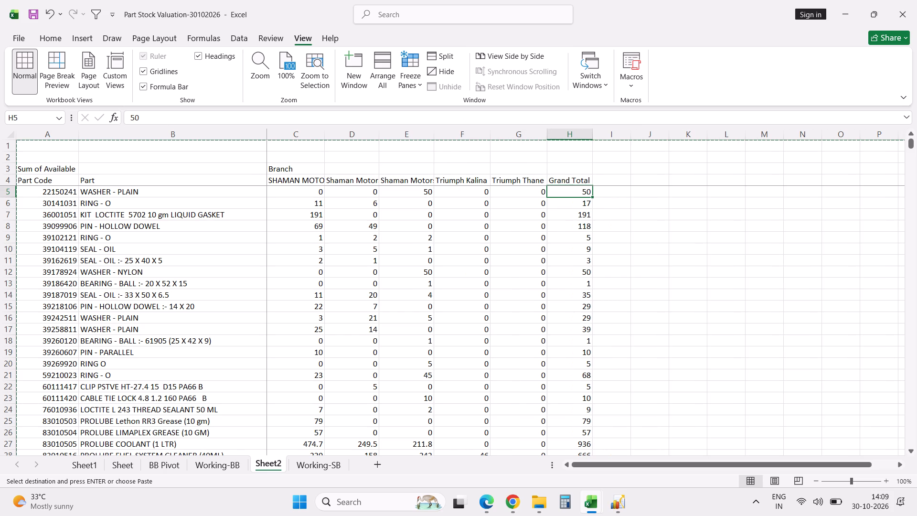
pyautogui.moveTo(490, 135); pyautogui.dragTo(481, 138)
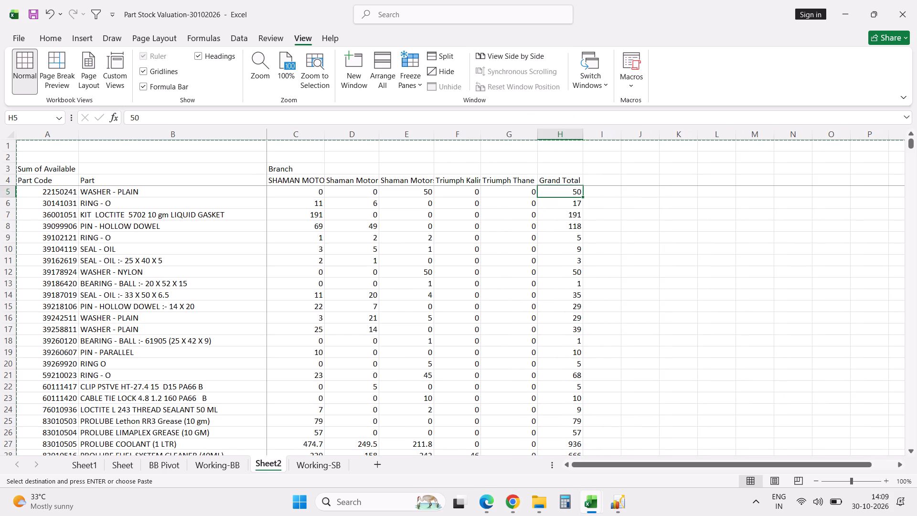
# Delete the Triumph Thane column from the branch summary on Sheet2.
pyautogui.click(403, 254)
pyautogui.press('Left')
pyautogui.press('Left')
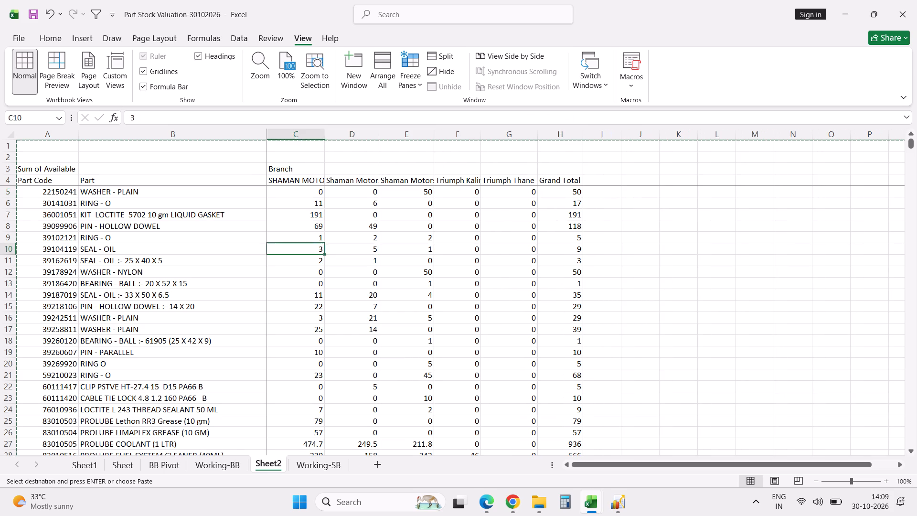
pyautogui.press('Left')
pyautogui.press('Left')
pyautogui.press('Left')
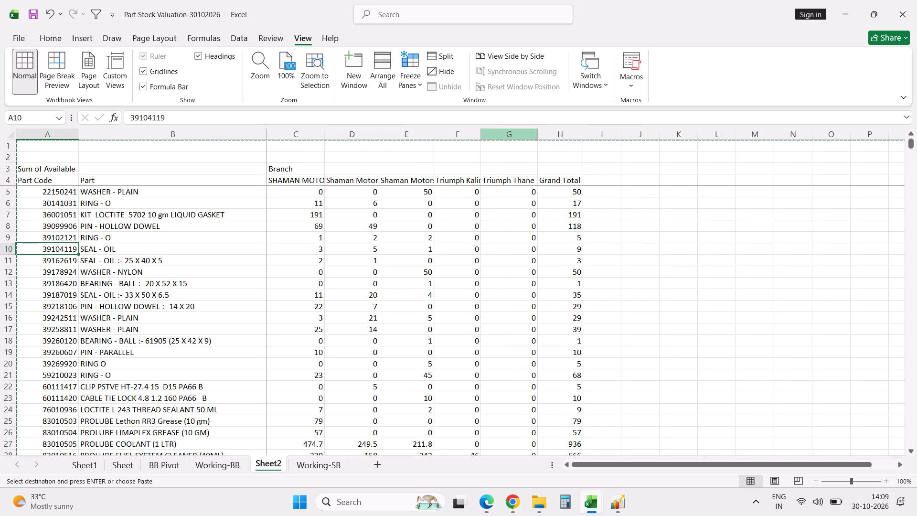
pyautogui.click(497, 129)
pyautogui.hotkey('ctrl', '-')
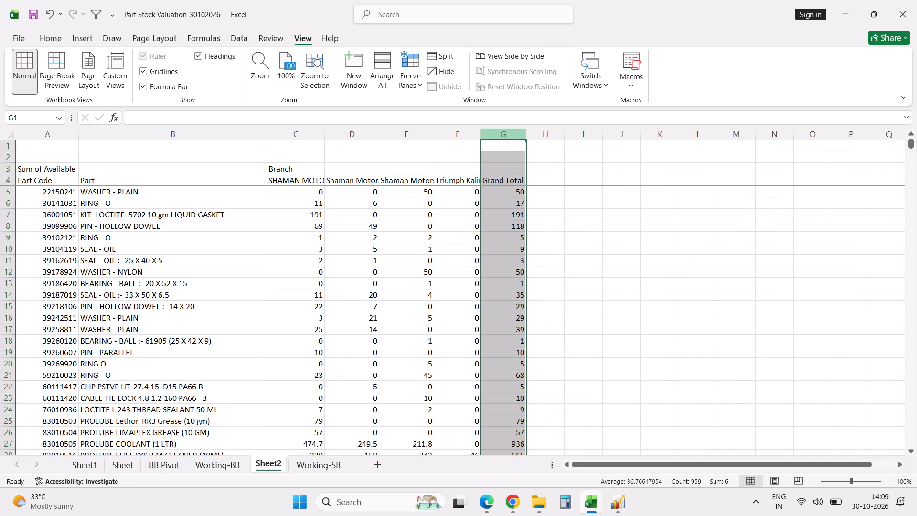
# Recalculate Grand Total in G5 as =SUM(C5:F5) and fill it down the whole column.
pyautogui.click(513, 194)
pyautogui.hotkey('alt', '=')
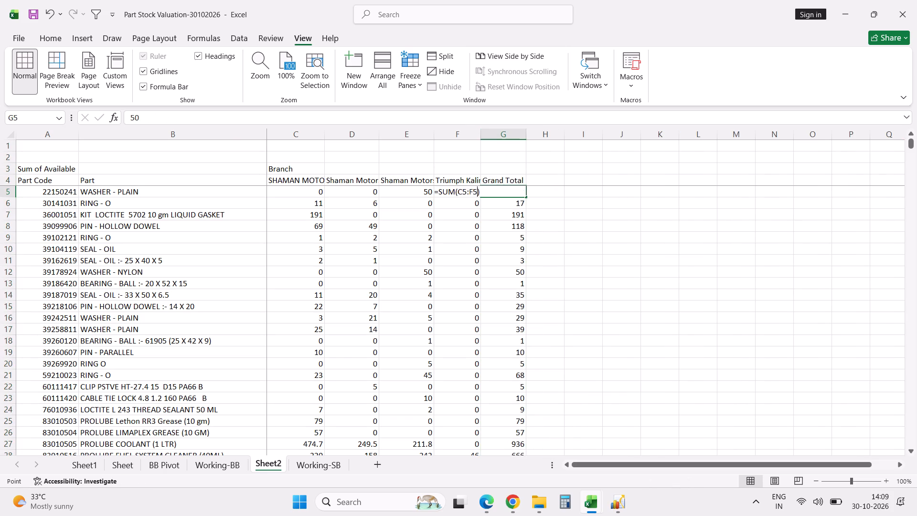
pyautogui.press('Return')
pyautogui.click(513, 193)
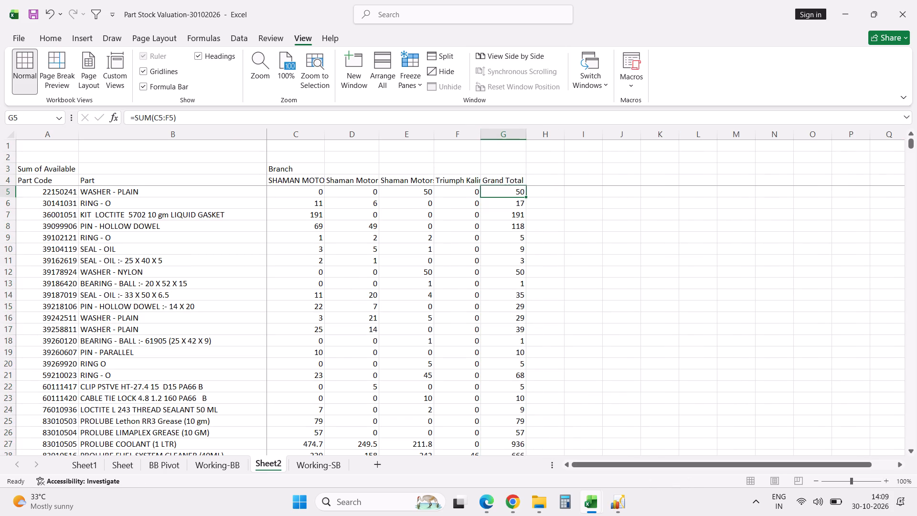
pyautogui.doubleClick(526, 198)
pyautogui.scroll(-2, 504, 288)
pyautogui.scroll(14, 504, 288)
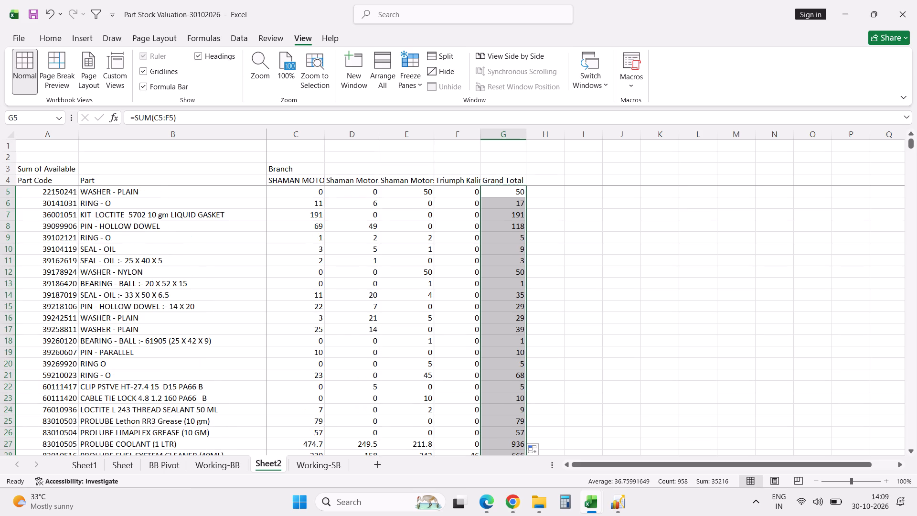
pyautogui.click(504, 288)
# In Book1 cell C1, enter a VLOOKUP of A1 against the valuation workbook's Sheet2 range $A$5:$E$962, column index 3, match 0.
pyautogui.hotkey('alt', 'Tab')
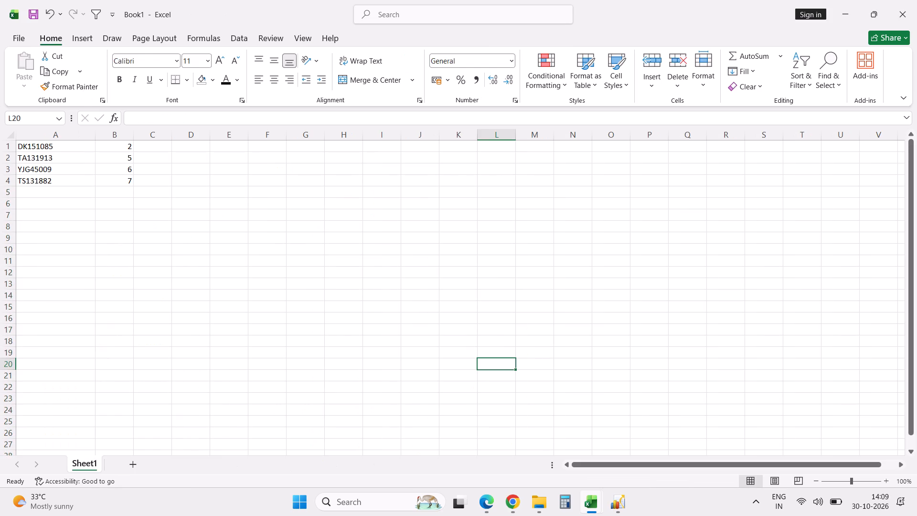
pyautogui.click(164, 149)
pyautogui.write('=vlo')
pyautogui.press('Tab')
pyautogui.click(76, 148)
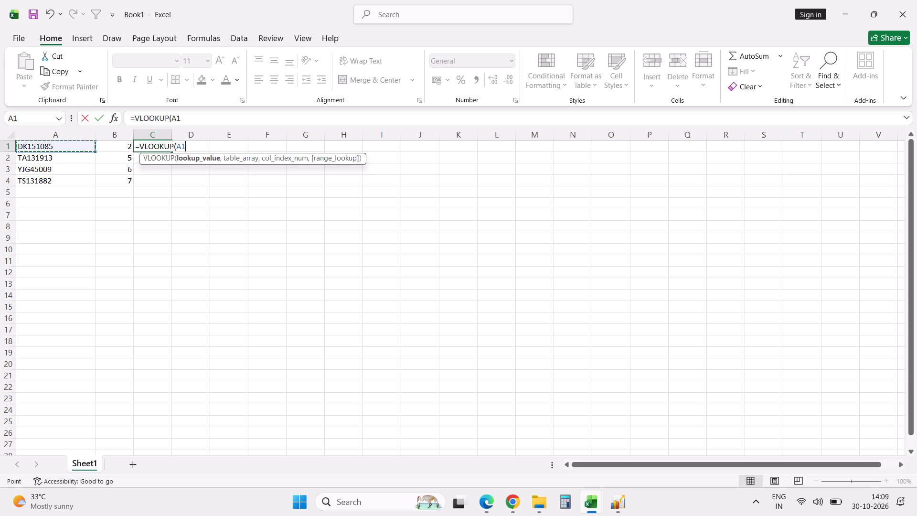
pyautogui.press(',')
pyautogui.hotkey('alt', 'Tab')
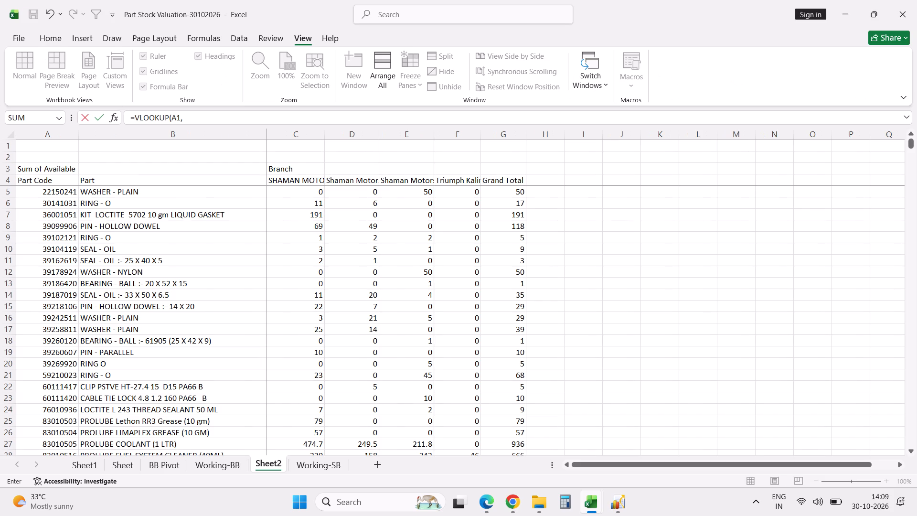
pyautogui.click(63, 193)
pyautogui.hotkey('shift', 'Right')
pyautogui.hotkey('shift', 'Right')
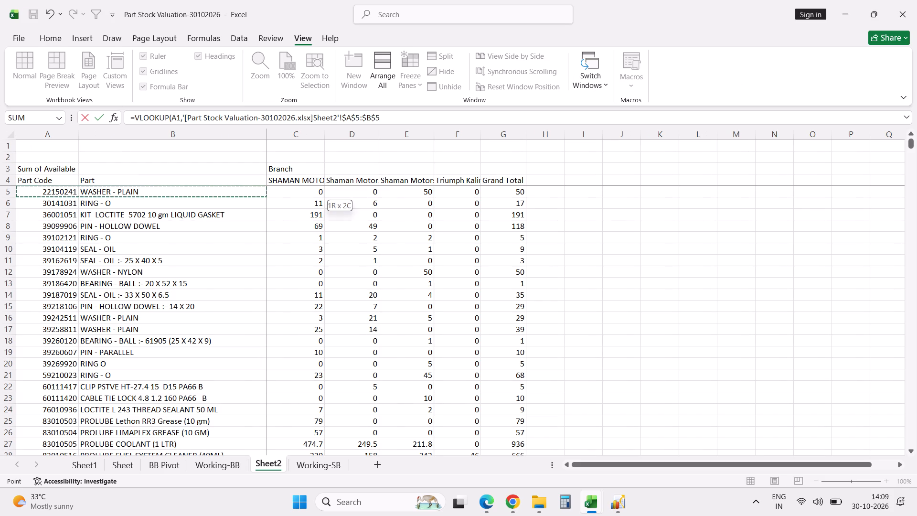
pyautogui.hotkey('shift', 'Right')
pyautogui.hotkey('shift', 'Left')
pyautogui.hotkey('shift', 'Right')
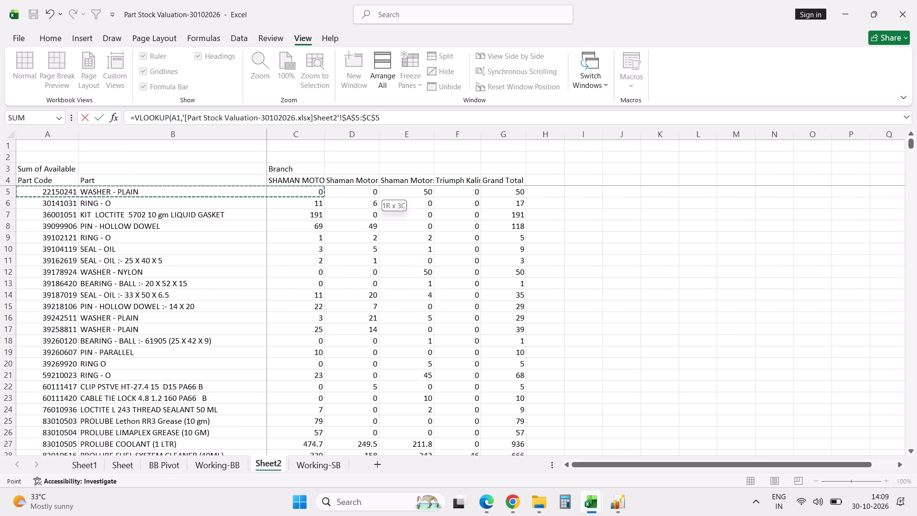
pyautogui.hotkey('shift', 'Right')
pyautogui.hotkey('ctrl', 'shift', 'Down')
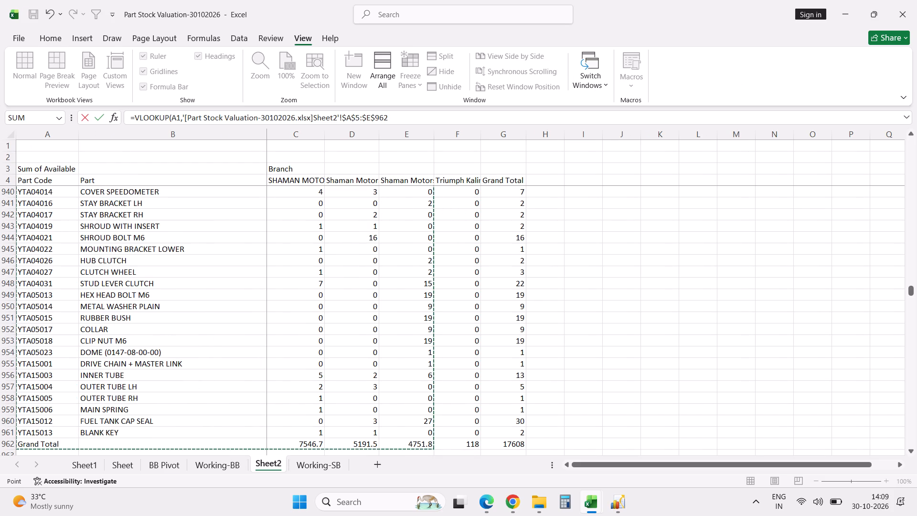
pyautogui.write(',3,0')
pyautogui.press('Return')
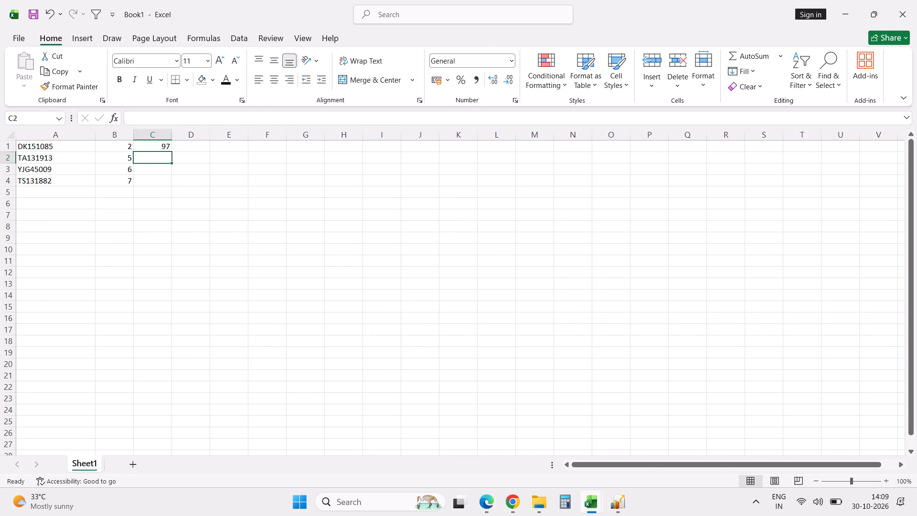
# Copy the VLOOKUP formula text from C1, without its equals sign, into D1 and E1.
pyautogui.click(159, 150)
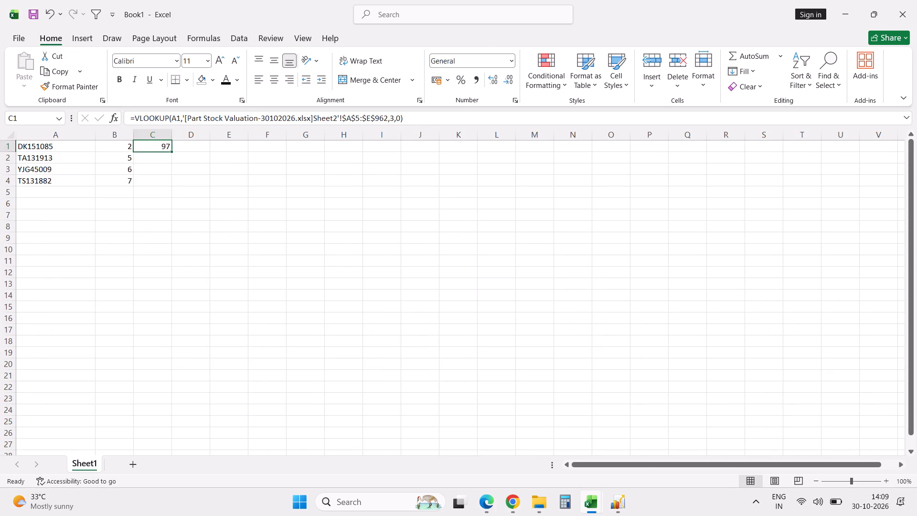
pyautogui.click(412, 121)
pyautogui.keyDown('shift'); pyautogui.click(136, 117); pyautogui.keyUp('shift')
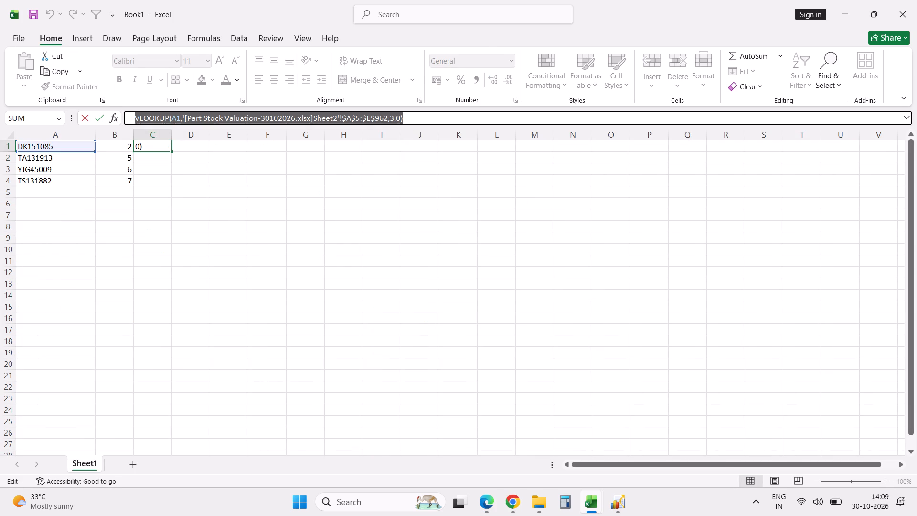
pyautogui.hotkey('ctrl', 'c')
pyautogui.press('Tab')
pyautogui.hotkey('ctrl', 'v')
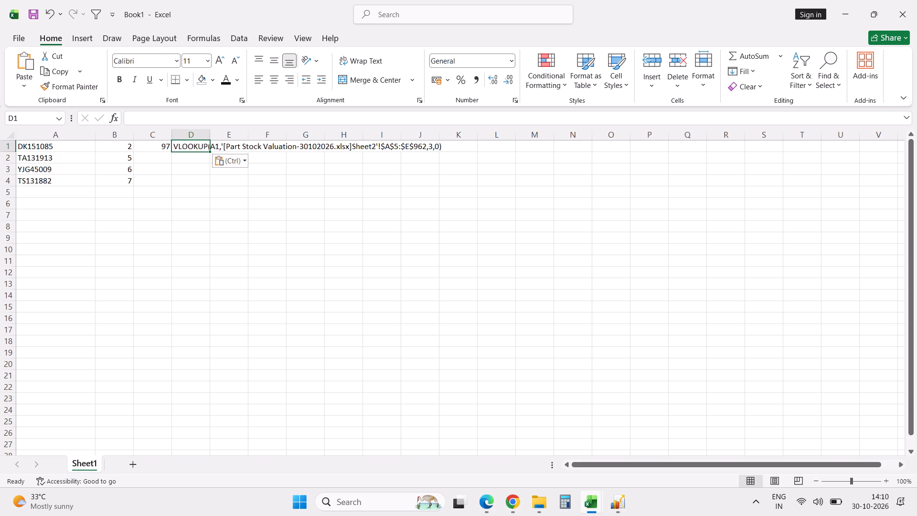
pyautogui.press('Tab')
pyautogui.hotkey('ctrl', 'v')
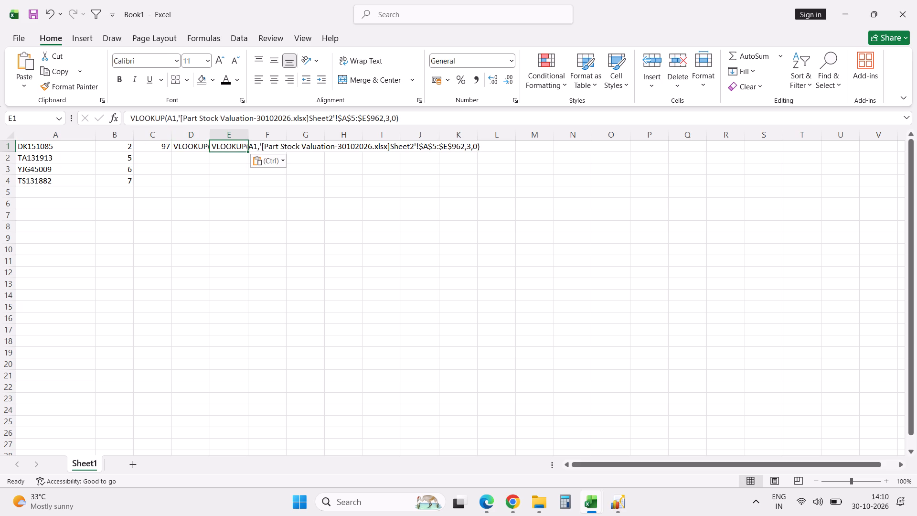
# Turn the D1 text into a working VLOOKUP formula with column index 4.
pyautogui.click(190, 146)
pyautogui.click(420, 121)
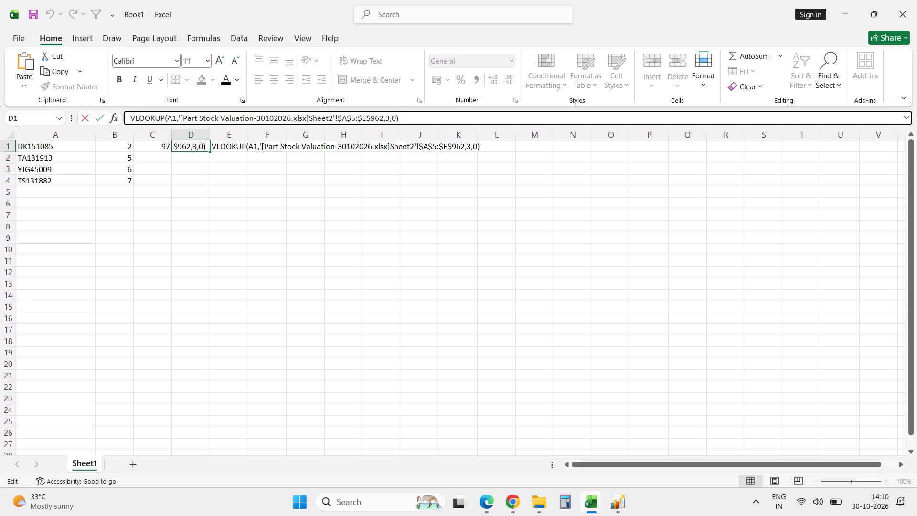
pyautogui.press('Left')
pyautogui.press('Left')
pyautogui.press('Left')
pyautogui.hotkey('shift', 'Left')
pyautogui.press('4')
pyautogui.click(128, 116)
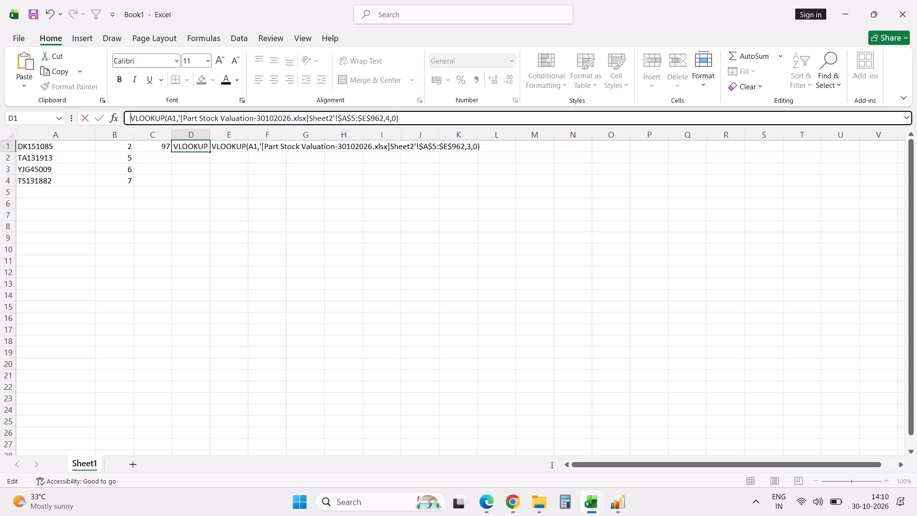
pyautogui.press('=')
pyautogui.press('Tab')
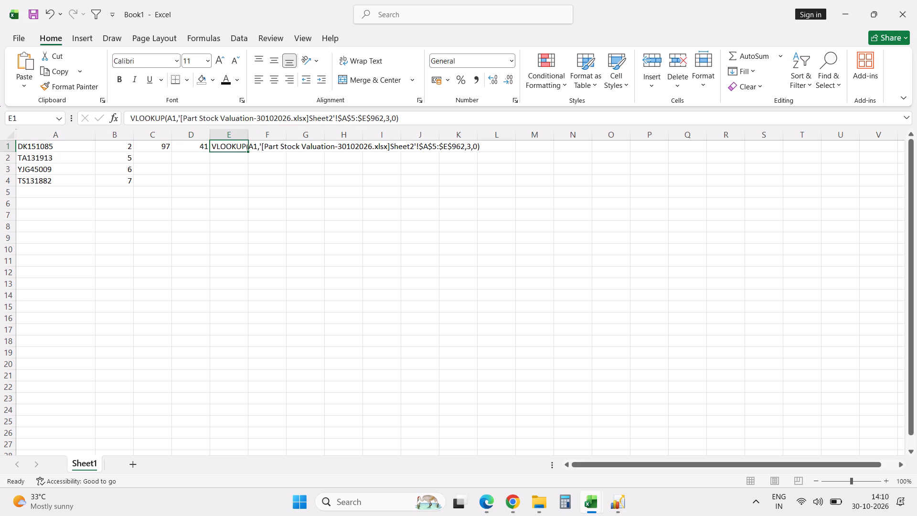
# Turn the E1 text into a working VLOOKUP formula with column index 5.
pyautogui.click(406, 119)
pyautogui.press('Left')
pyautogui.press('Left')
pyautogui.press('Left')
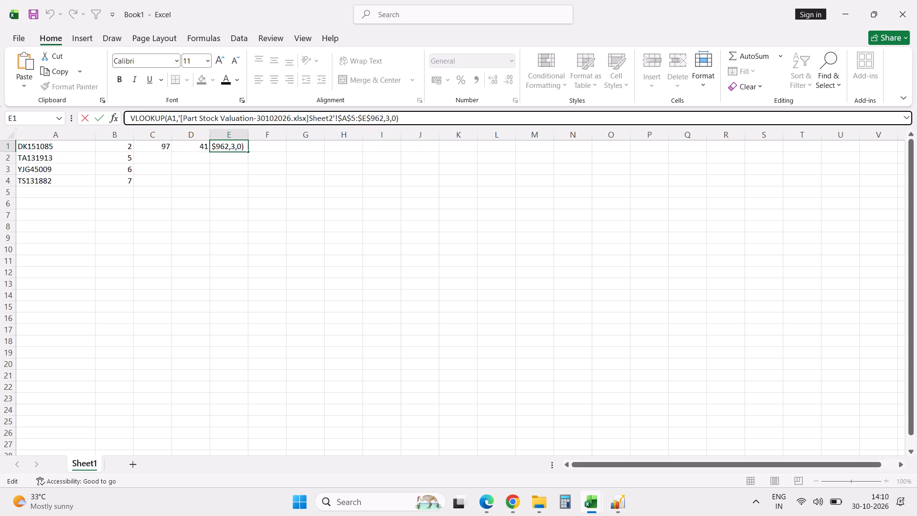
pyautogui.hotkey('shift', 'Left')
pyautogui.press('5')
pyautogui.click(128, 115)
pyautogui.press('=')
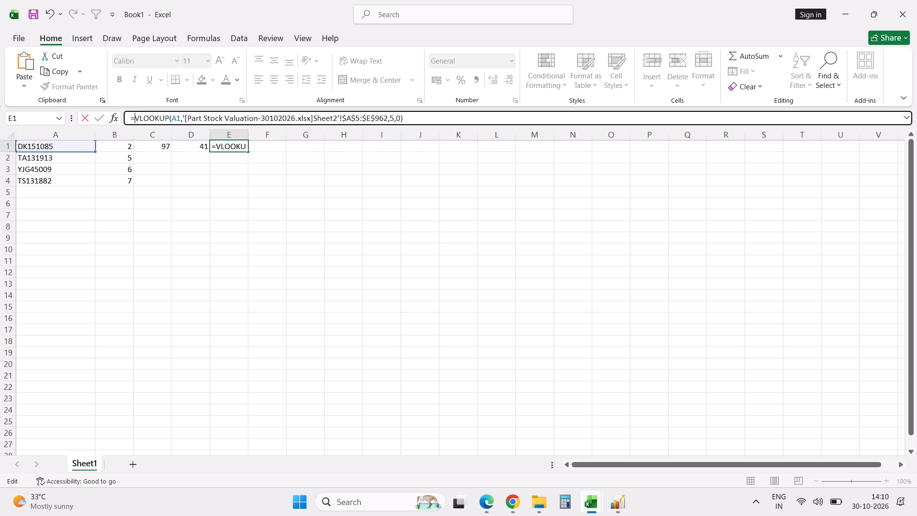
pyautogui.press('Return')
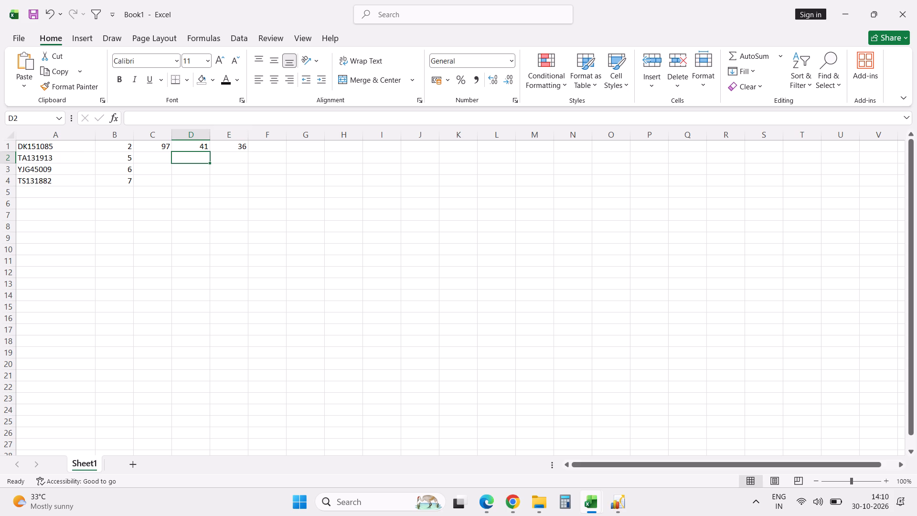
# Fill the three lookup formulas in C1:E1 down to row 4 for the remaining part codes.
pyautogui.press('Left')
pyautogui.press('Up')
pyautogui.hotkey('shift', 'Right')
pyautogui.hotkey('shift', 'Right')
pyautogui.hotkey('shift', 'Down')
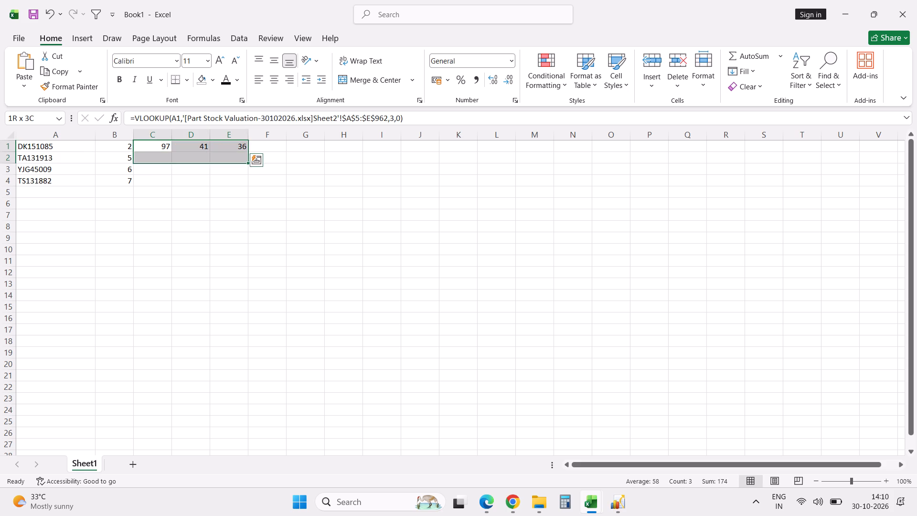
pyautogui.hotkey('shift', 'Down')
pyautogui.hotkey('shift', 'Down')
pyautogui.hotkey('ctrl', 'd')
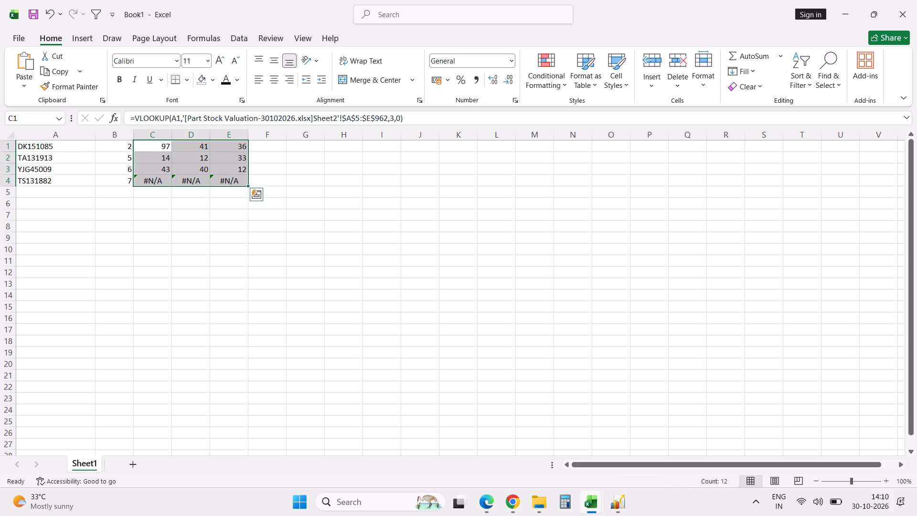
# Search the valuation workbook's Sheet2 for 131882 and correct the part code in Book1 cell A4 to TA131882.
pyautogui.click(86, 182)
pyautogui.press('F2')
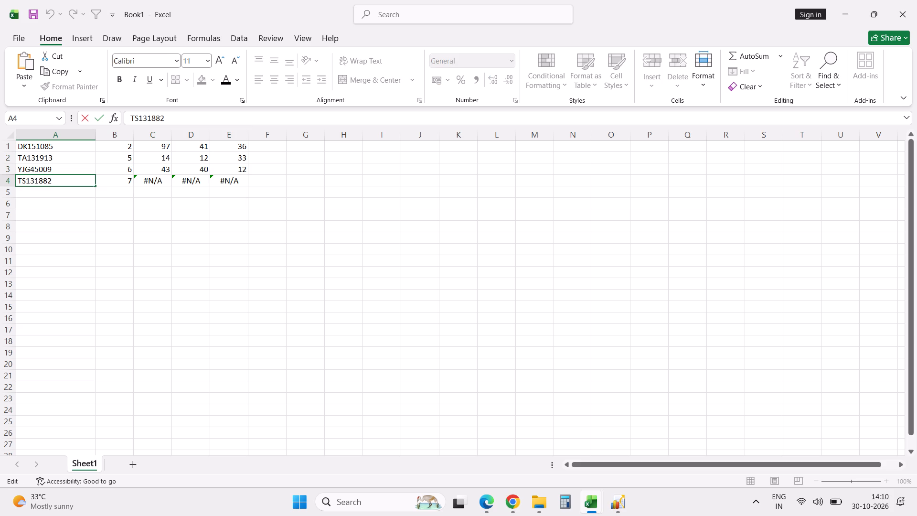
pyautogui.press('Escape')
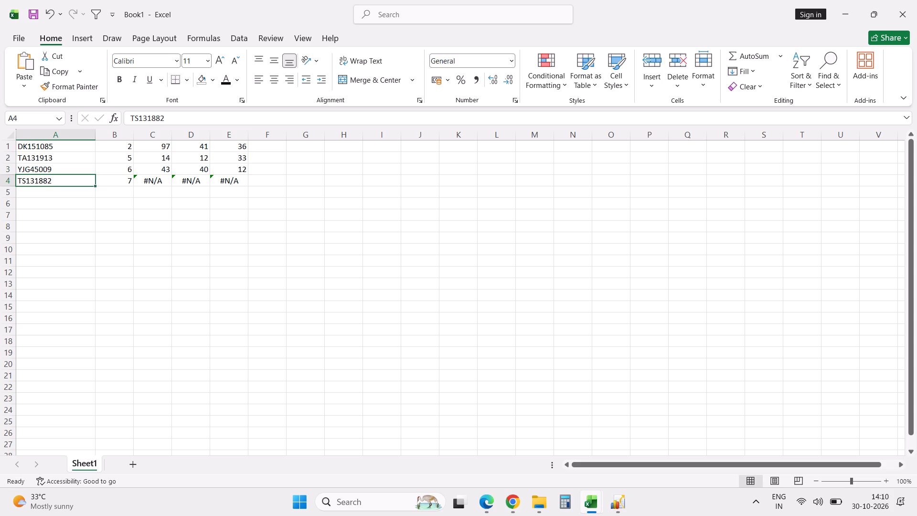
pyautogui.hotkey('alt', 'Tab')
pyautogui.click(114, 272)
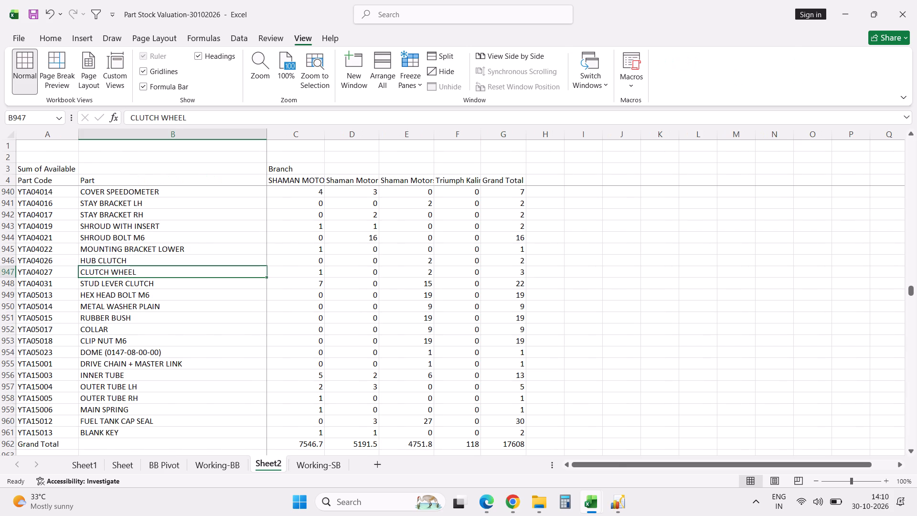
pyautogui.hotkey('ctrl', 'f')
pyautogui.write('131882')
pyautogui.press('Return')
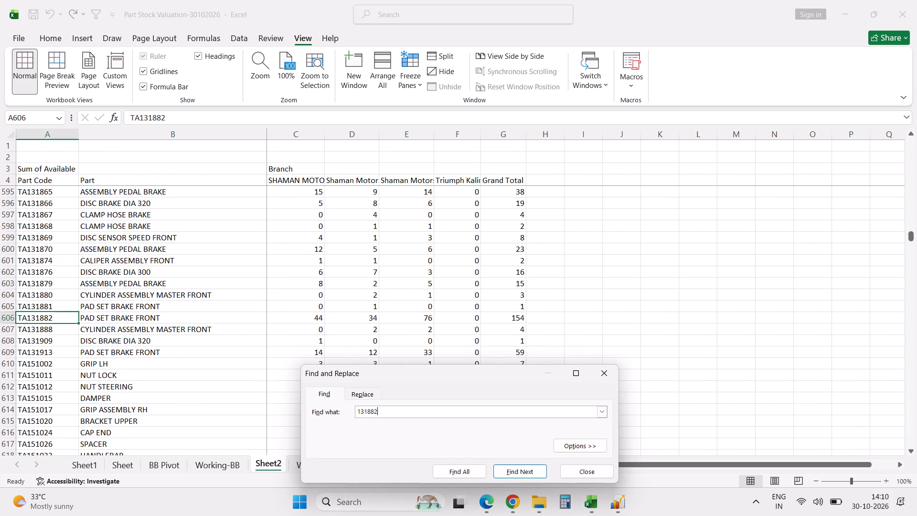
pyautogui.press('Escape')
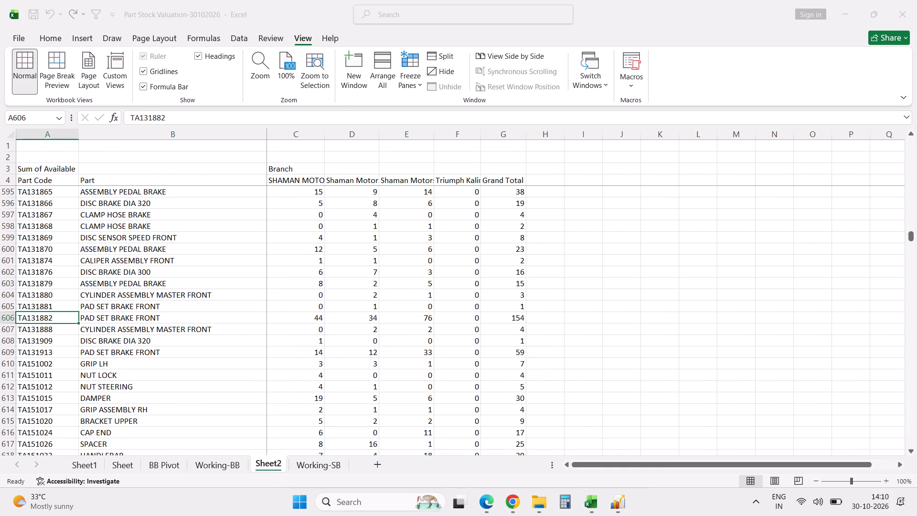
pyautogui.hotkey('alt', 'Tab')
pyautogui.doubleClick(27, 179)
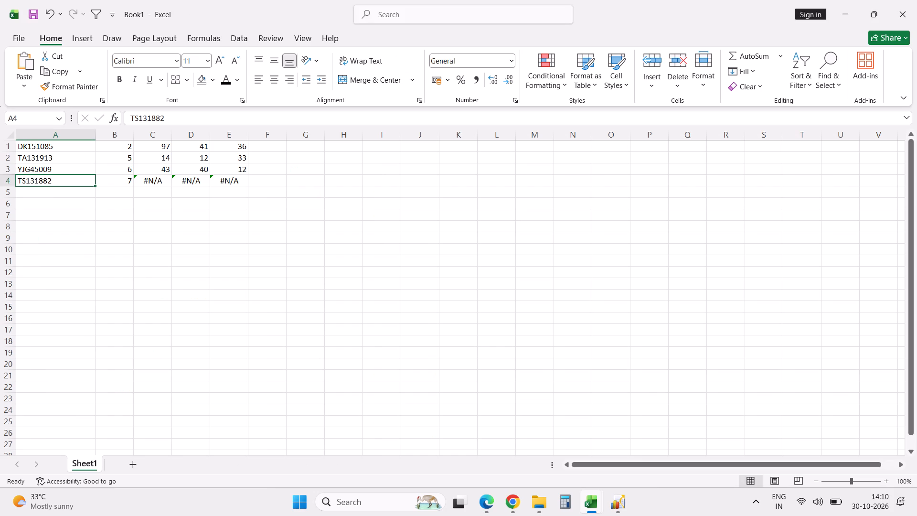
pyautogui.press('BackSpace')
pyautogui.press('a')
pyautogui.press('Return')
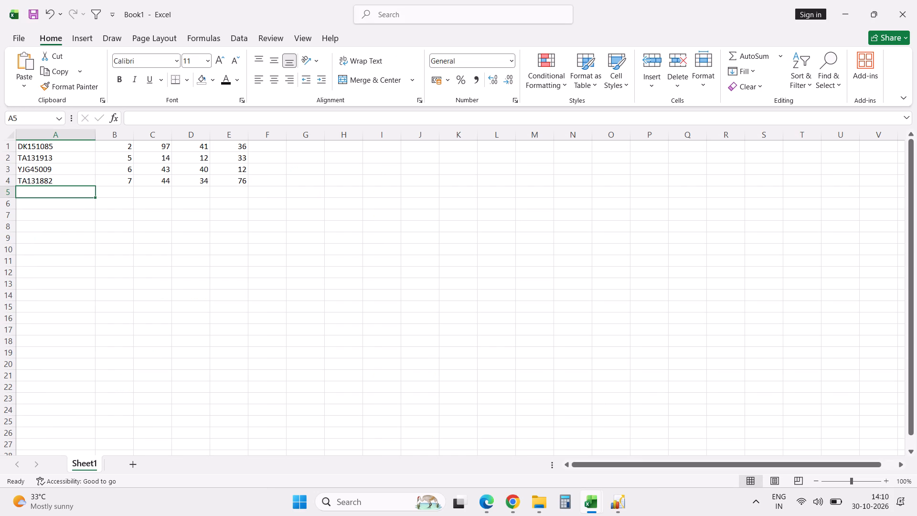
# Insert a blank row above the first part code in Book1.
pyautogui.click(14, 147)
pyautogui.hotkey('ctrl', '+')
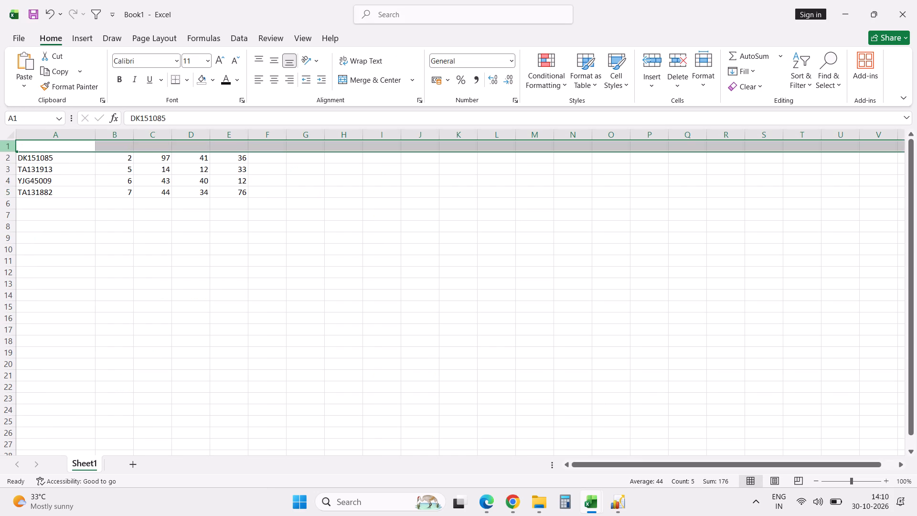
# Enter the headers Part no, GG, NM and TH in cells A1 to D1 of Book1.
pyautogui.click(80, 146)
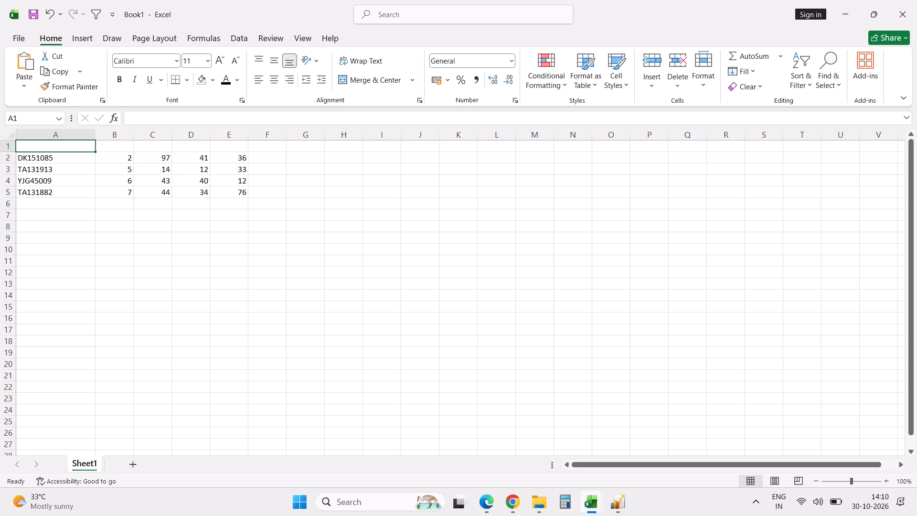
pyautogui.write('Part no')
pyautogui.press('Tab')
pyautogui.write('GG')
pyautogui.press('Tab')
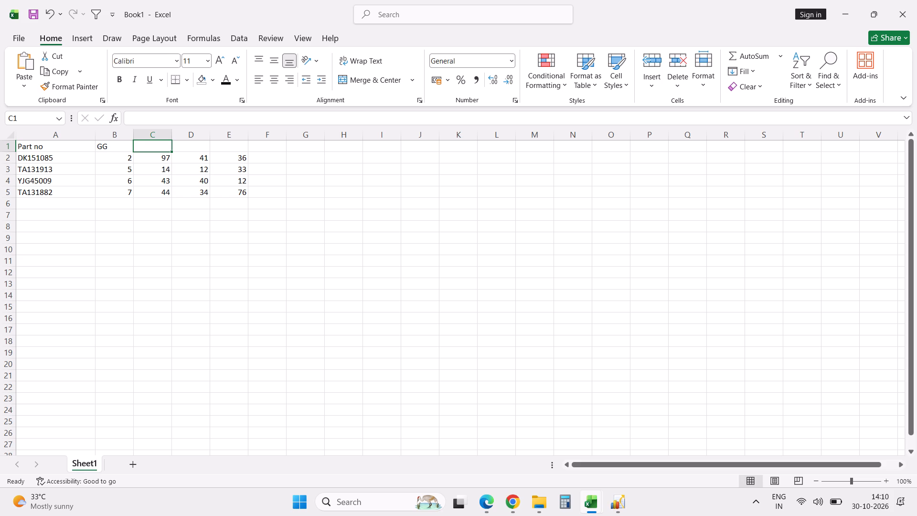
pyautogui.write('NM')
pyautogui.press('Tab')
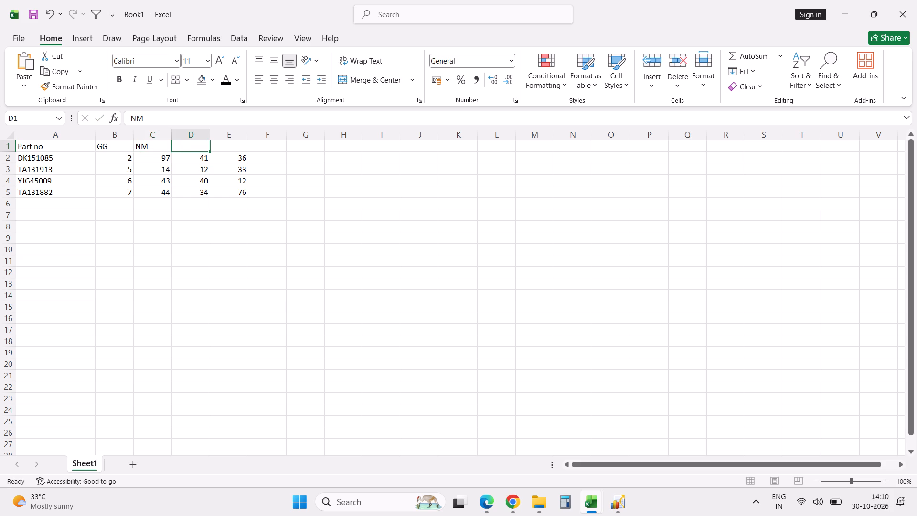
pyautogui.write('TH')
pyautogui.press('Tab')
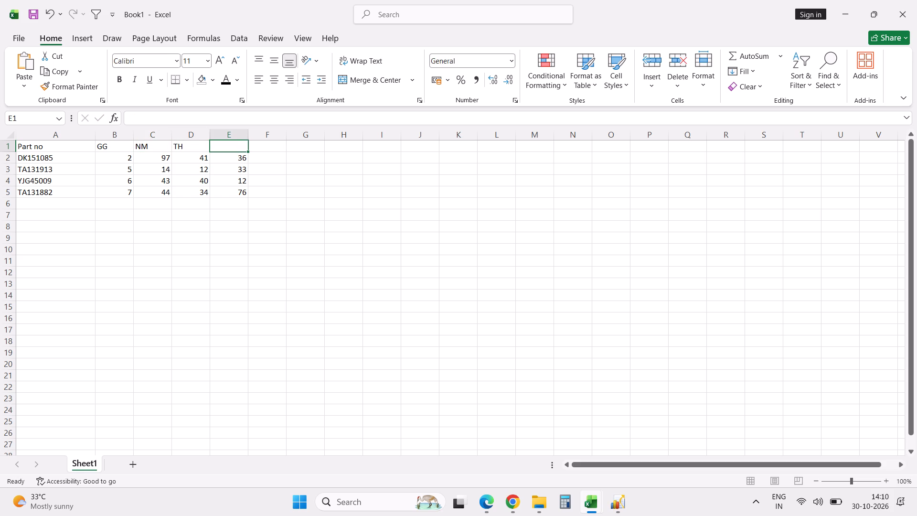
# Copy part code DK151085 from Book1, find it in the valuation workbook's Sheet2 and check its branch-wise stock.
pyautogui.click(76, 159)
pyautogui.hotkey('ctrl', 'c')
pyautogui.hotkey('alt', 'Tab')
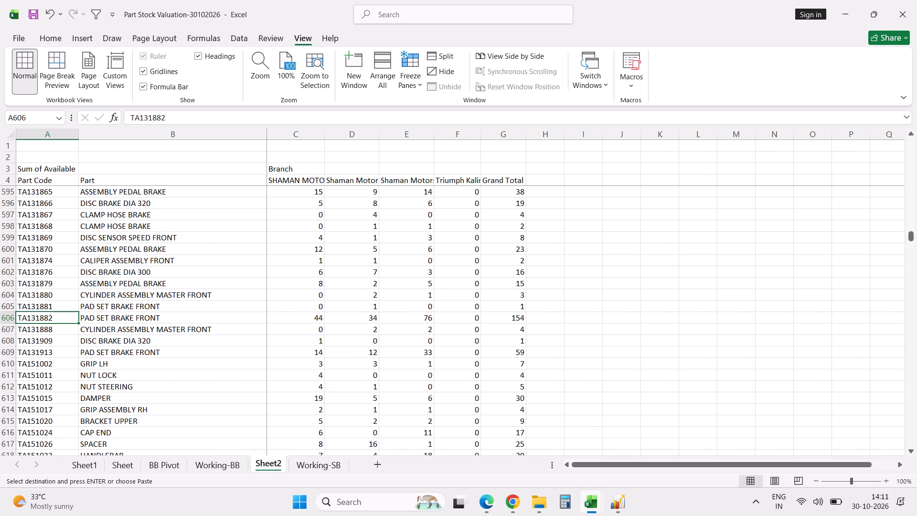
pyautogui.click(138, 330)
pyautogui.hotkey('ctrl', 'f')
pyautogui.hotkey('ctrl', 'v')
pyautogui.press('Return')
pyautogui.press('Escape')
pyautogui.press('Tab')
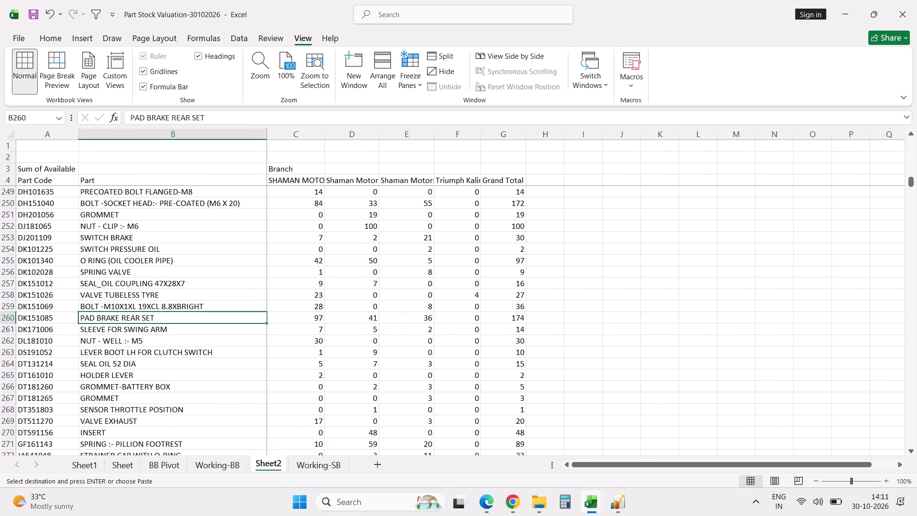
pyautogui.press('Tab')
pyautogui.press('Tab')
pyautogui.hotkey('shift', 'Tab')
pyautogui.hotkey('alt', 'Tab')
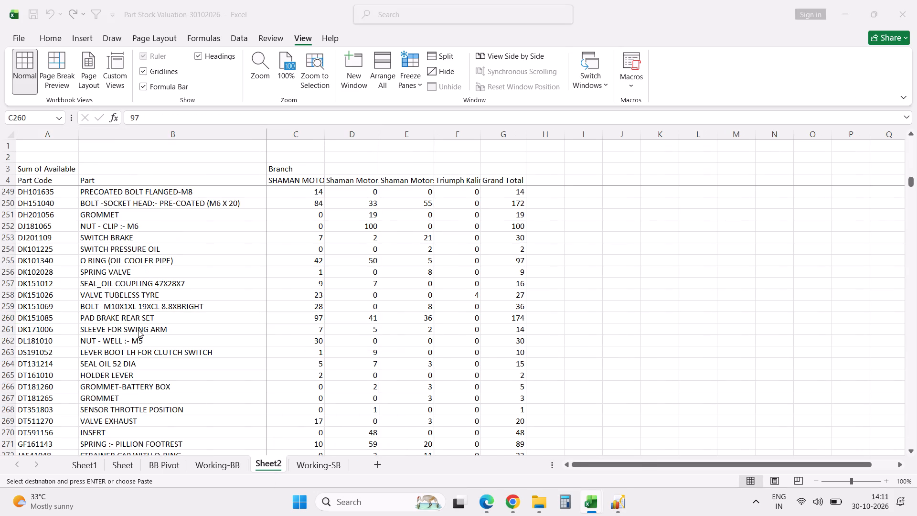
pyautogui.hotkey('alt', 'Tab')
pyautogui.click(138, 330)
pyautogui.hotkey('alt', 'Tab')
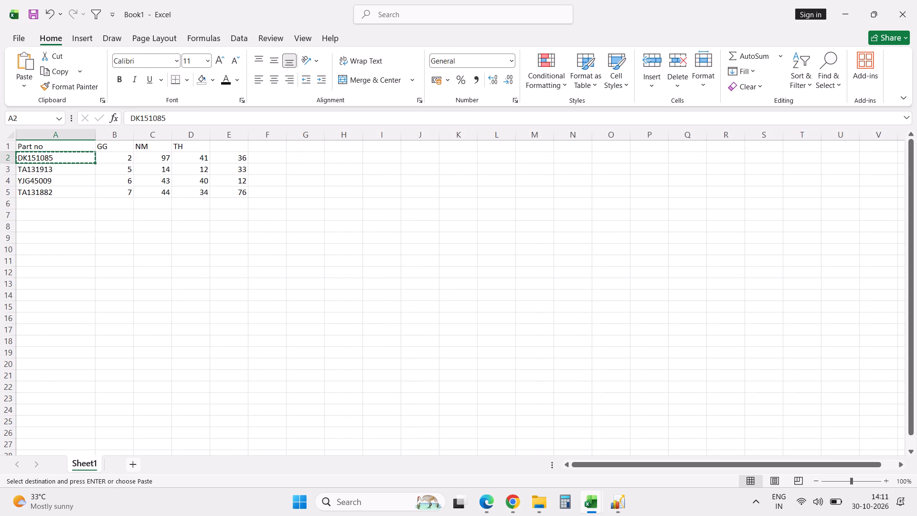
# Search the valuation workbook's Sheet2 for DK151085 again and compare its branch stock columns with Book1.
pyautogui.hotkey('alt', 'Tab')
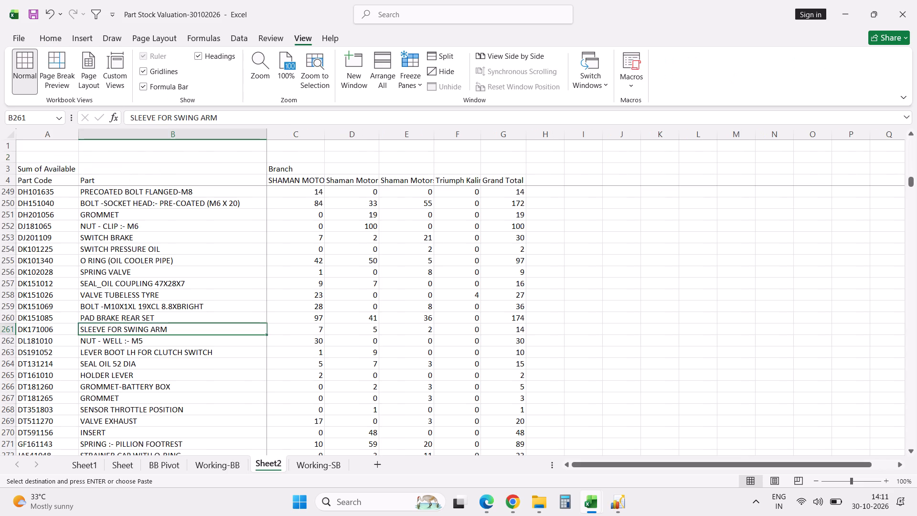
pyautogui.press('Tab')
pyautogui.press('Tab')
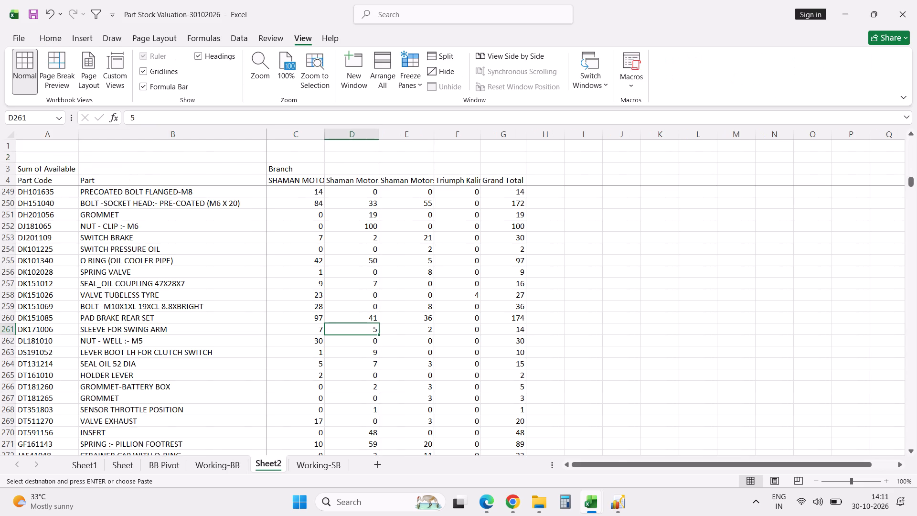
pyautogui.hotkey('ctrl', 'f')
pyautogui.press('Return')
pyautogui.press('Escape')
pyautogui.press('Tab')
pyautogui.press('Tab')
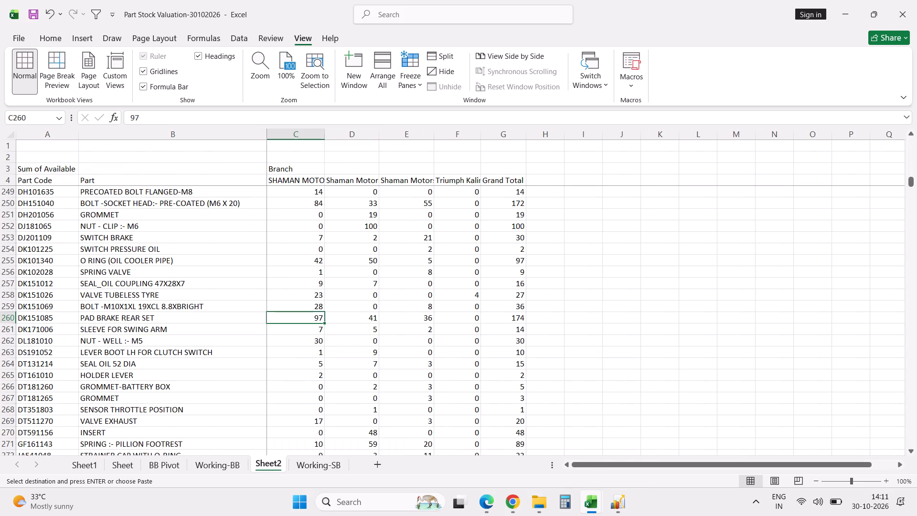
pyautogui.hotkey('alt', 'Tab')
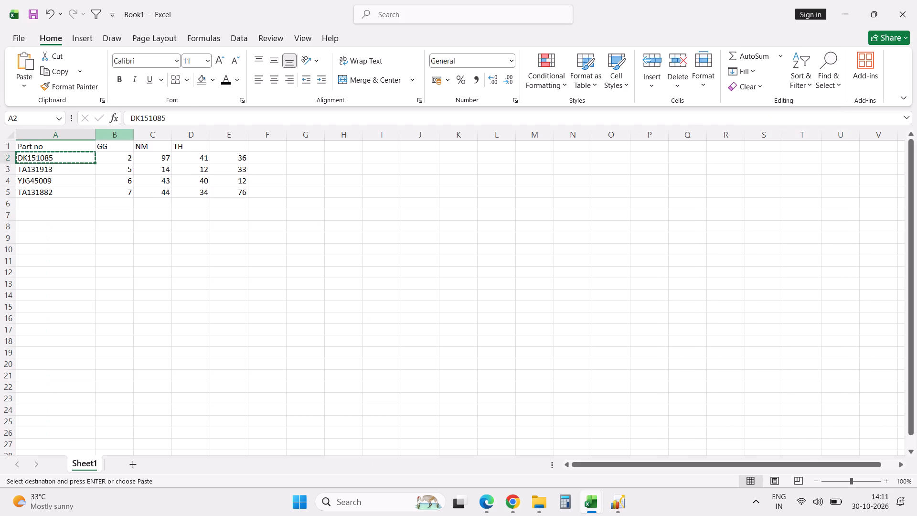
# Enter a VLOOKUP in Book1 B2 for A2 over the valuation workbook's Sheet2 range $A$4:$E$962, with column index 3 and exact match 0.
pyautogui.click(121, 155)
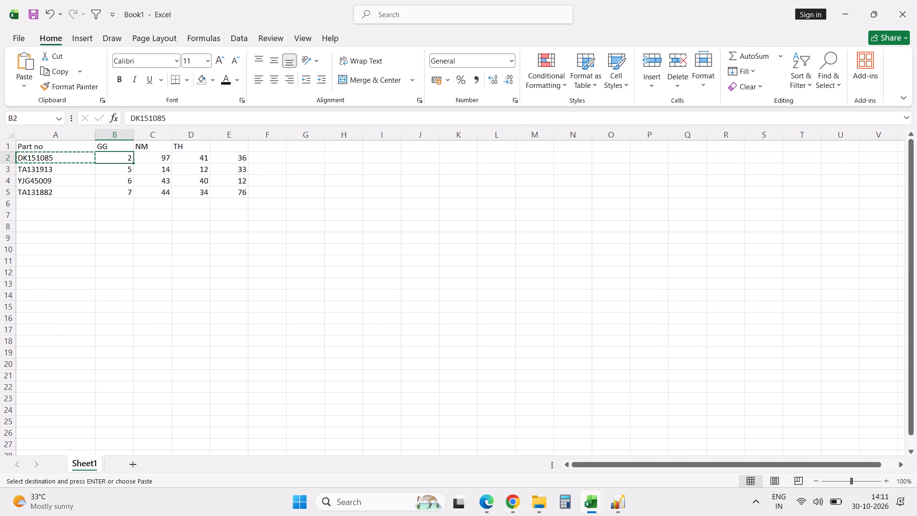
pyautogui.hotkey('alt', 'Tab')
pyautogui.click(63, 183)
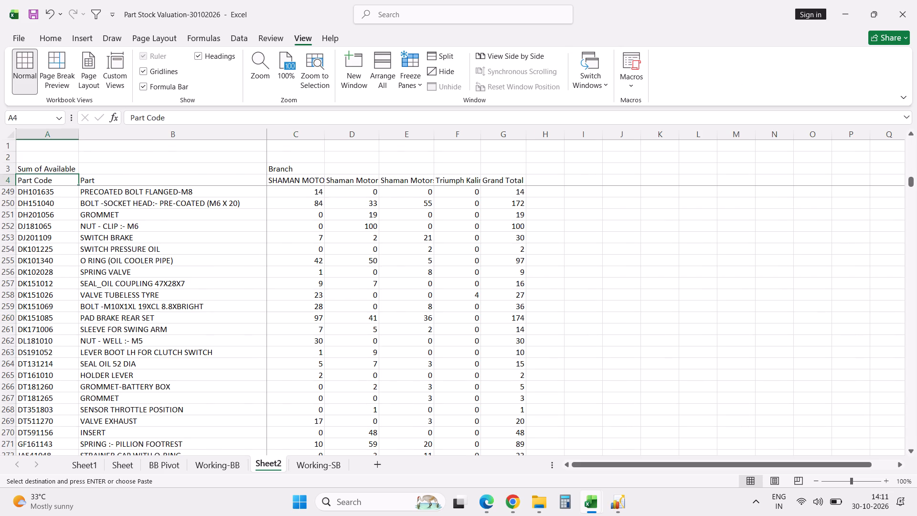
pyautogui.press('Down')
pyautogui.hotkey('alt', 'Tab')
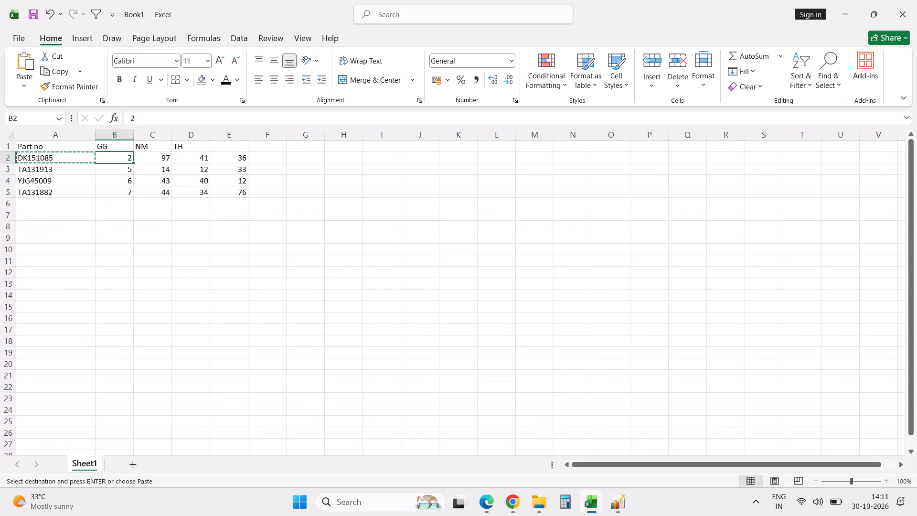
pyautogui.write('=vlo')
pyautogui.press('Tab')
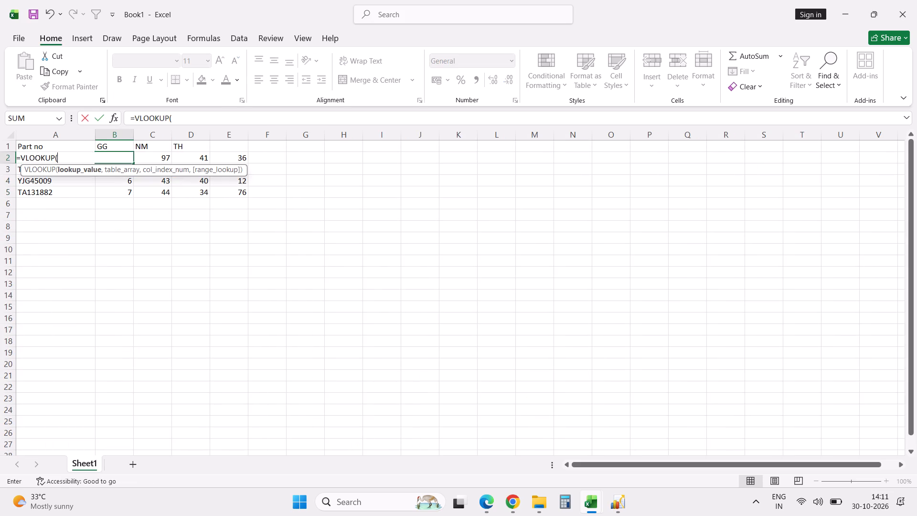
pyautogui.press('Escape')
pyautogui.write('=vlo')
pyautogui.press('Tab')
pyautogui.write('a2')
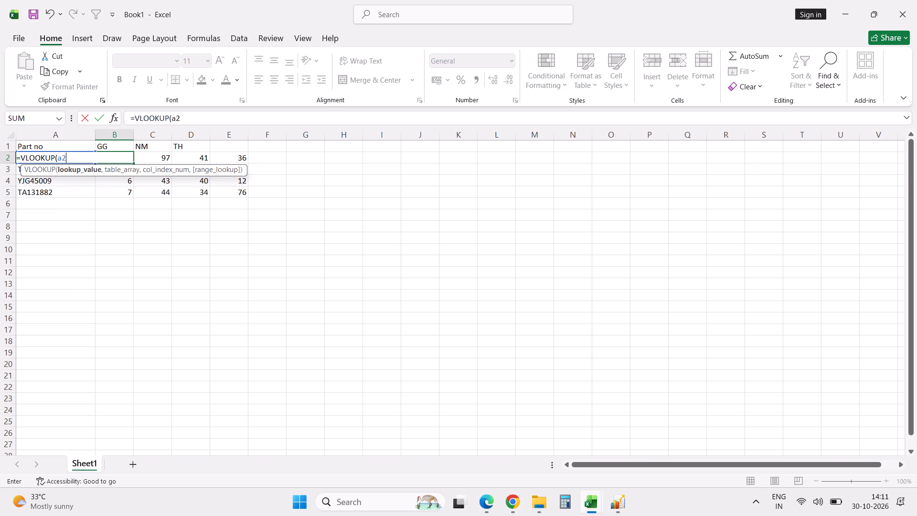
pyautogui.press(',')
pyautogui.hotkey('alt', 'Tab')
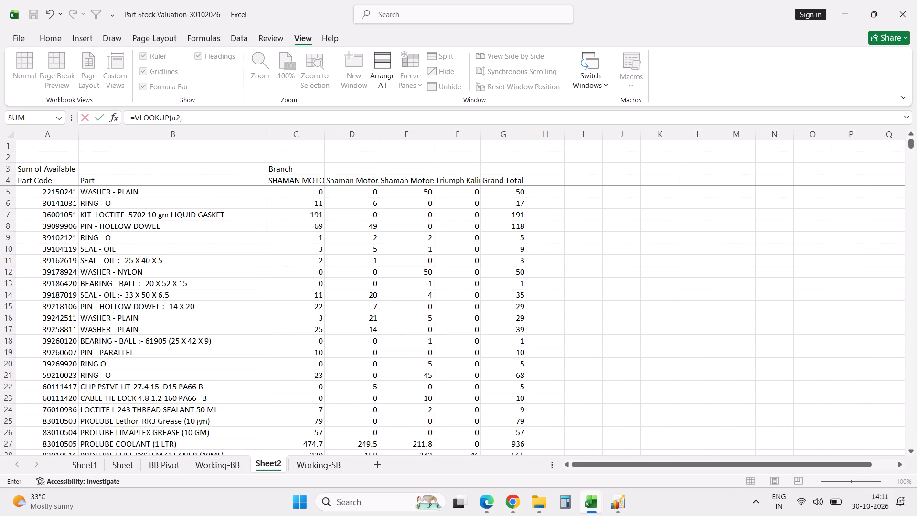
pyautogui.click(58, 179)
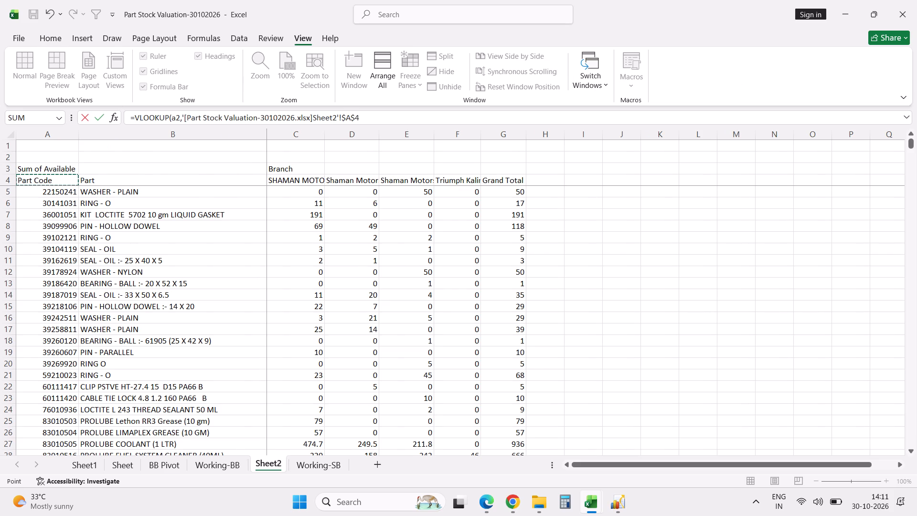
pyautogui.hotkey('shift', 'Right')
pyautogui.hotkey('shift', 'Right')
pyautogui.hotkey('shift', 'Right')
pyautogui.hotkey('shift', 'Right')
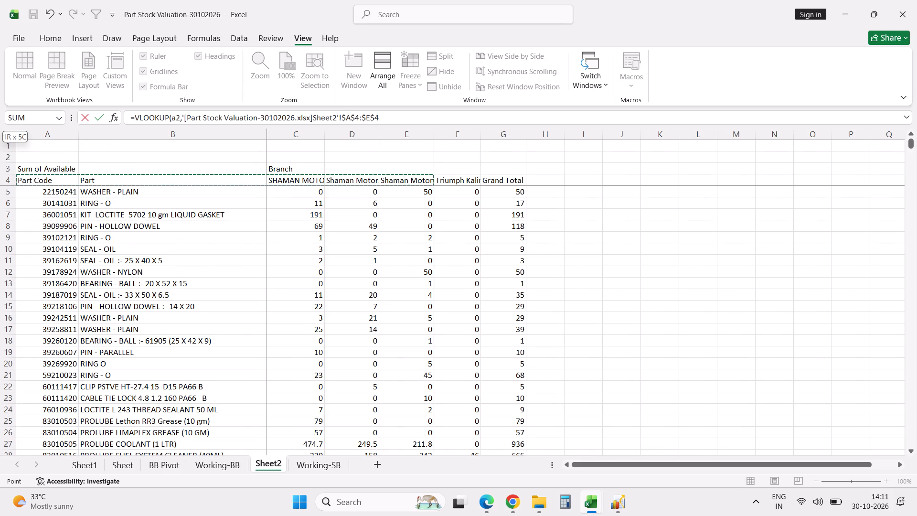
pyautogui.hotkey('ctrl', 'shift', 'Down')
pyautogui.write(',3,0')
pyautogui.press('Return')
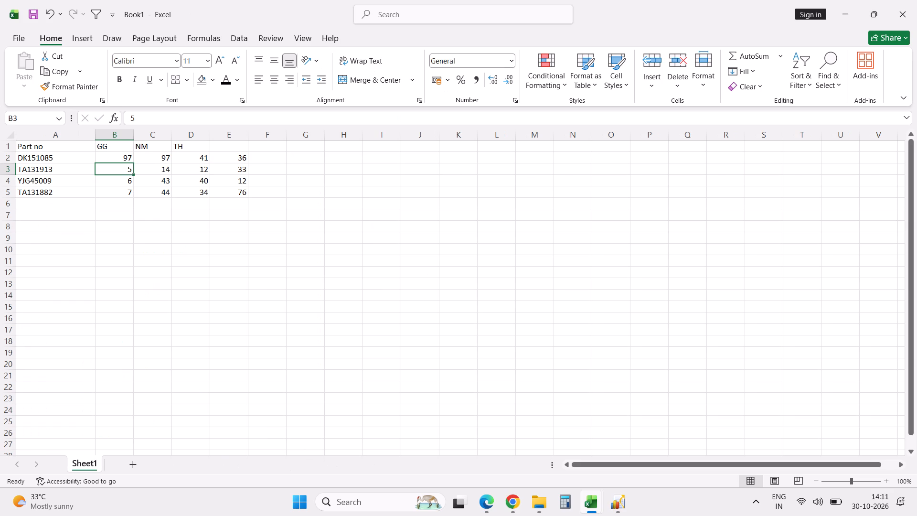
# Copy the B2 formula text without its equals sign into C2, D2 and E2.
pyautogui.click(119, 158)
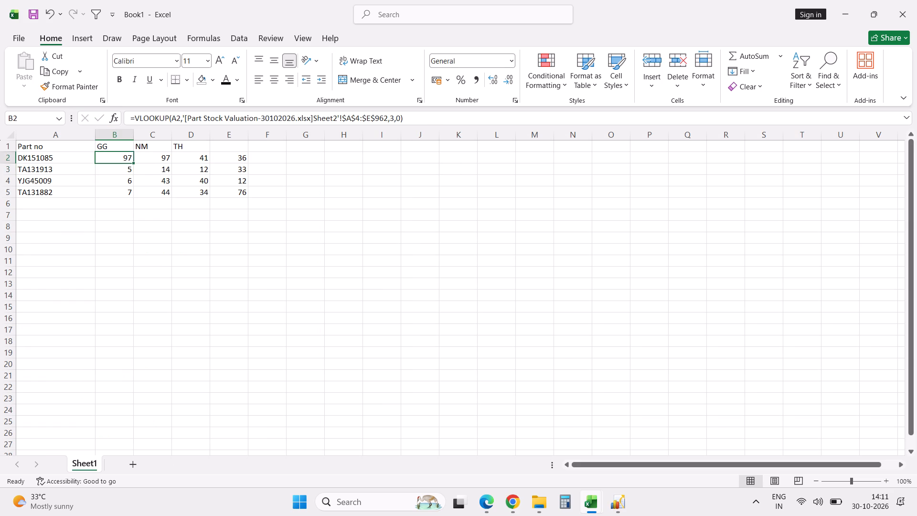
pyautogui.click(420, 122)
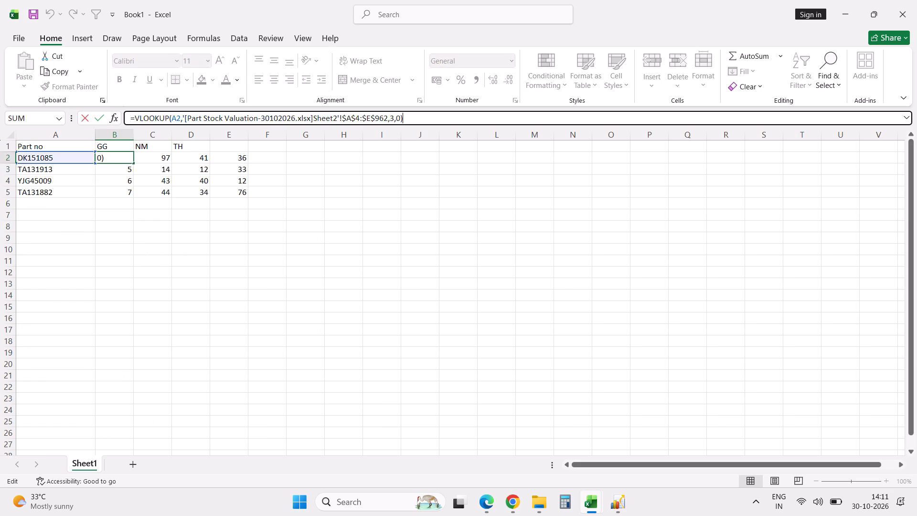
pyautogui.keyDown('shift'); pyautogui.click(135, 118); pyautogui.keyUp('shift')
pyautogui.hotkey('ctrl', 'c')
pyautogui.press('Tab')
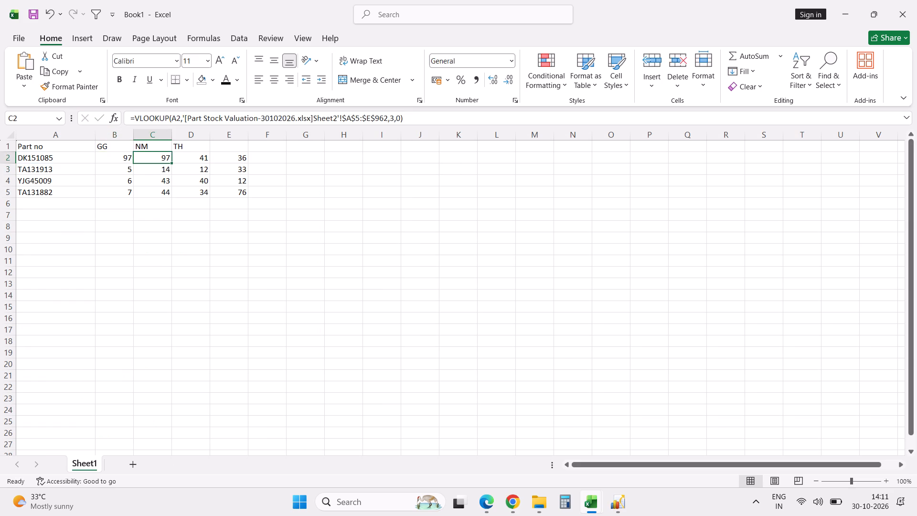
pyautogui.hotkey('ctrl', 'v')
pyautogui.press('Tab')
pyautogui.hotkey('ctrl', 'v')
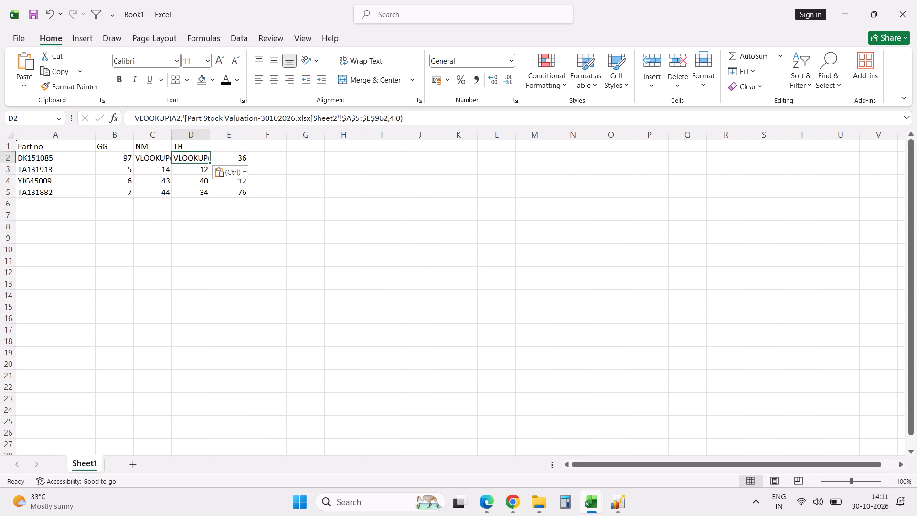
pyautogui.press('Tab')
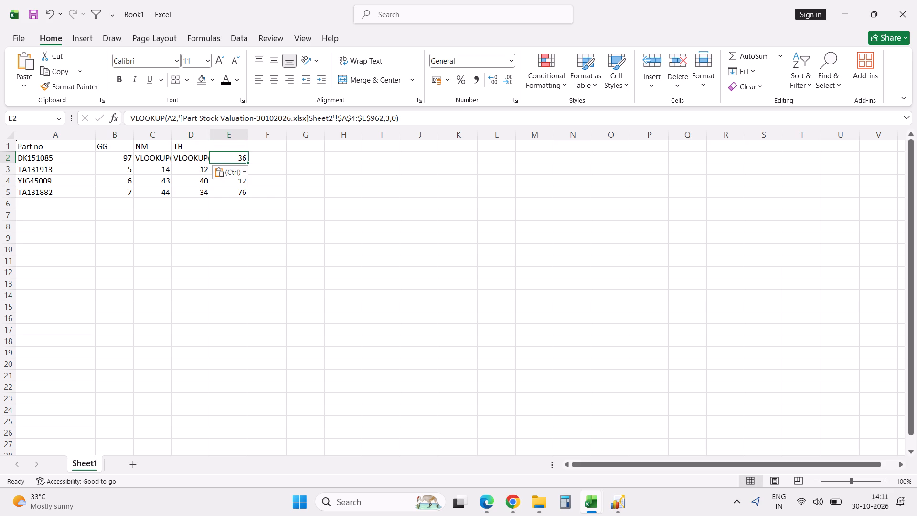
pyautogui.hotkey('ctrl', 'v')
# Turn the C2 text under NM into a working VLOOKUP formula with column index 4.
pyautogui.click(160, 156)
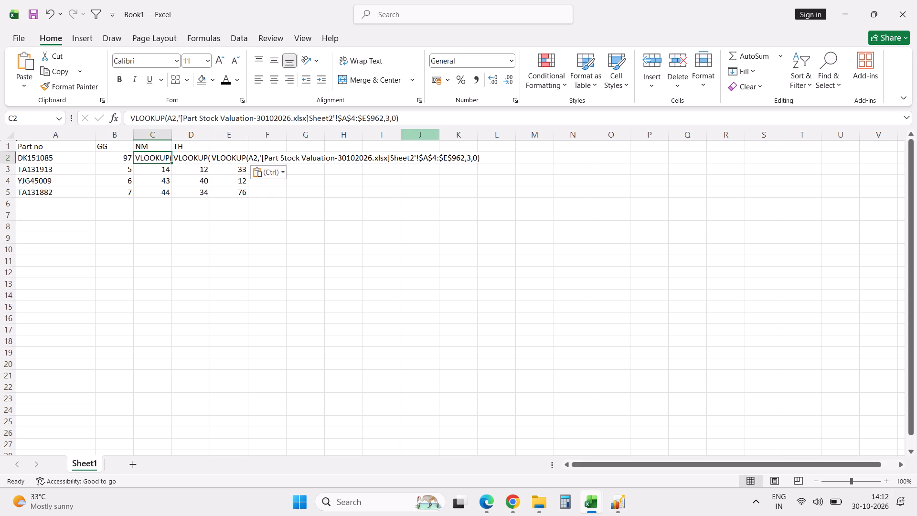
pyautogui.click(418, 119)
pyautogui.press('Left')
pyautogui.press('Left')
pyautogui.press('Left')
pyautogui.press('Left')
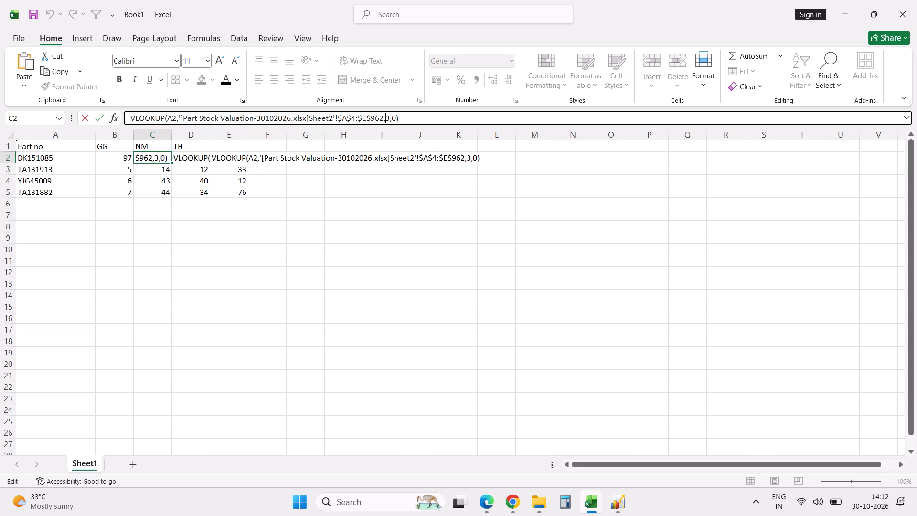
pyautogui.hotkey('shift', 'Right')
pyautogui.press('4')
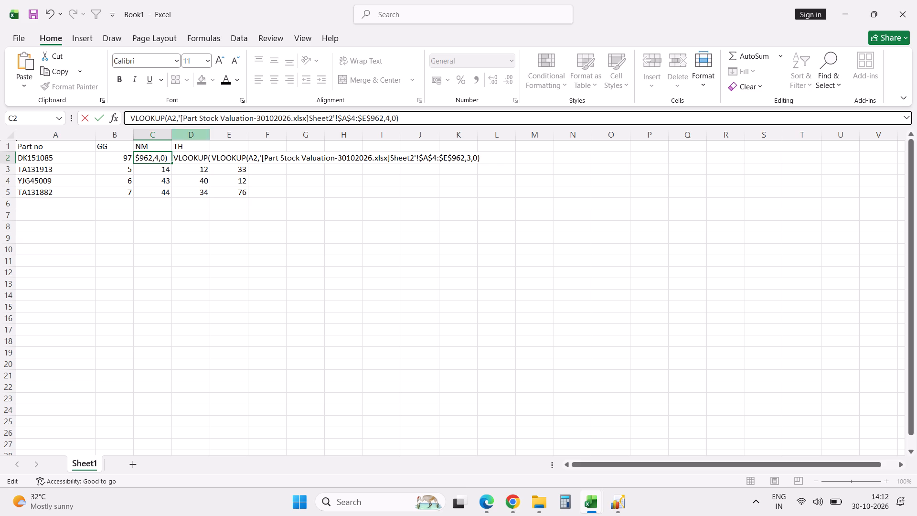
pyautogui.click(128, 117)
pyautogui.press('=')
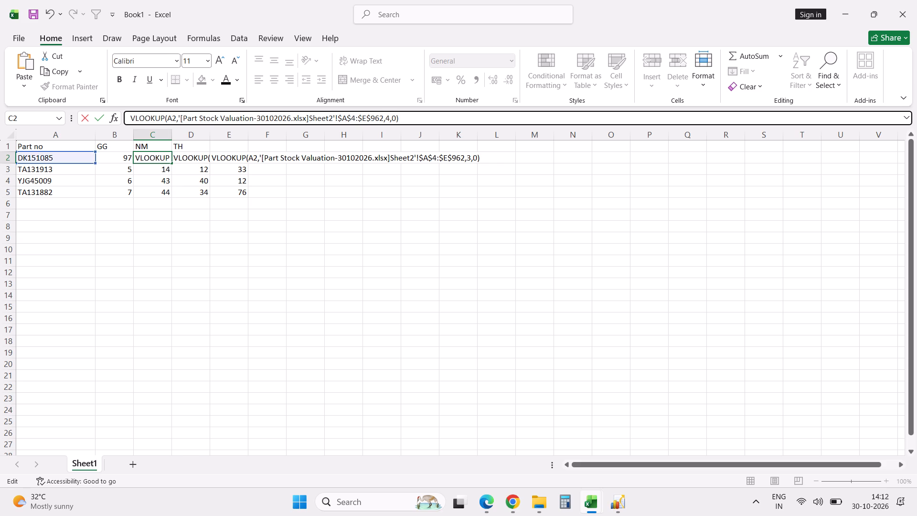
pyautogui.press('Tab')
# Turn the D2 text under TH into a working VLOOKUP formula with column index 5.
pyautogui.click(460, 123)
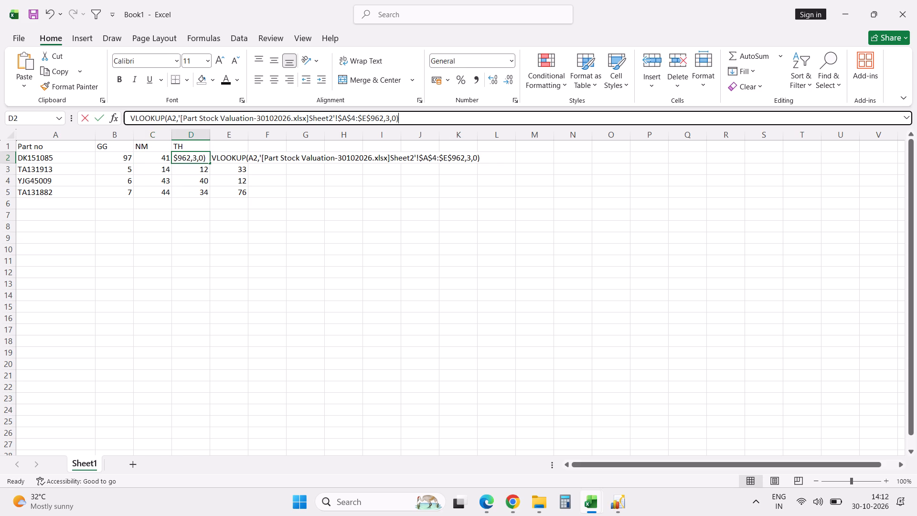
pyautogui.press('Left')
pyautogui.press('Left')
pyautogui.press('Left')
pyautogui.hotkey('shift', 'Left')
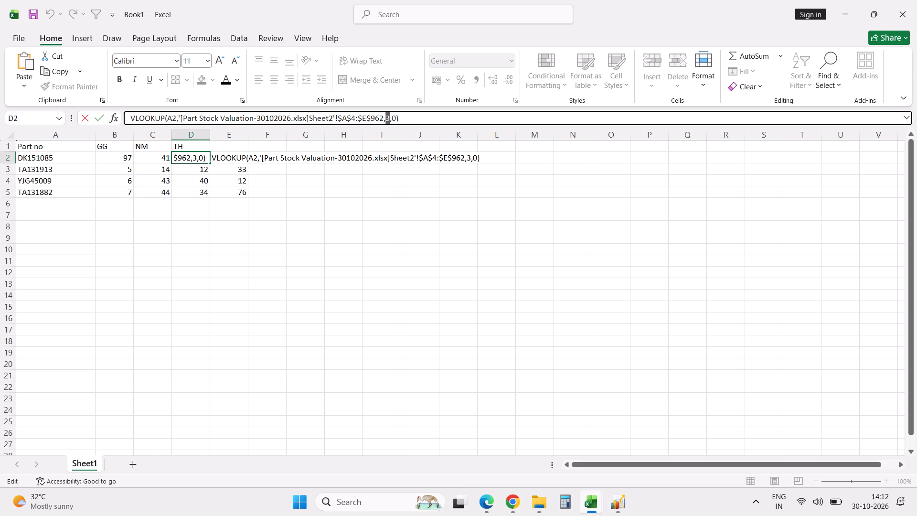
pyautogui.press('5')
pyautogui.click(128, 117)
pyautogui.press('=')
pyautogui.press('Tab')
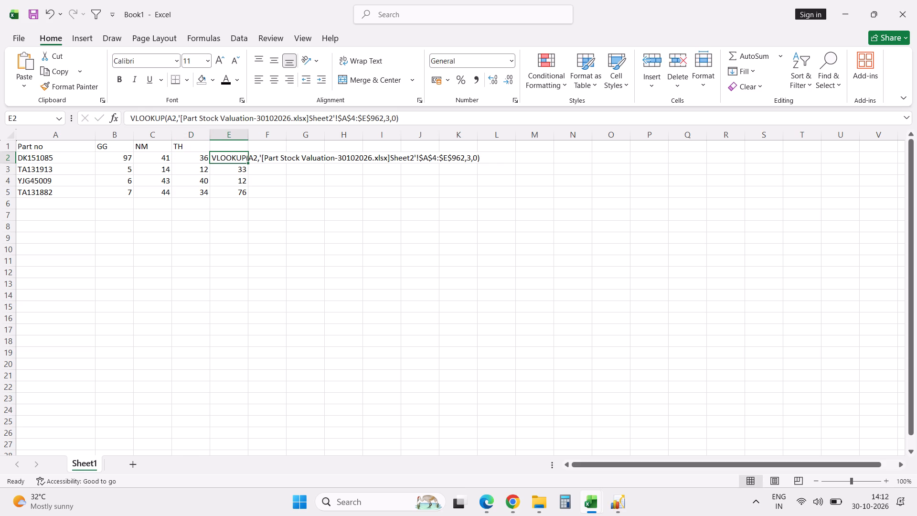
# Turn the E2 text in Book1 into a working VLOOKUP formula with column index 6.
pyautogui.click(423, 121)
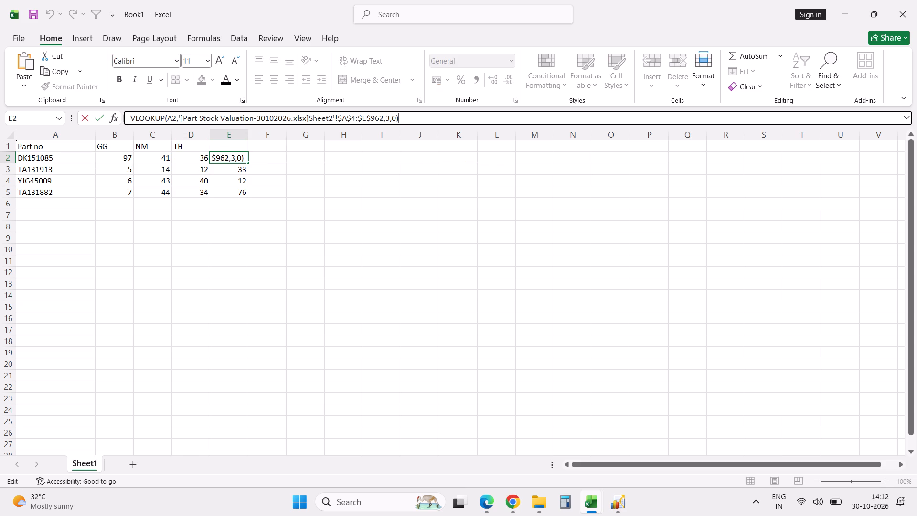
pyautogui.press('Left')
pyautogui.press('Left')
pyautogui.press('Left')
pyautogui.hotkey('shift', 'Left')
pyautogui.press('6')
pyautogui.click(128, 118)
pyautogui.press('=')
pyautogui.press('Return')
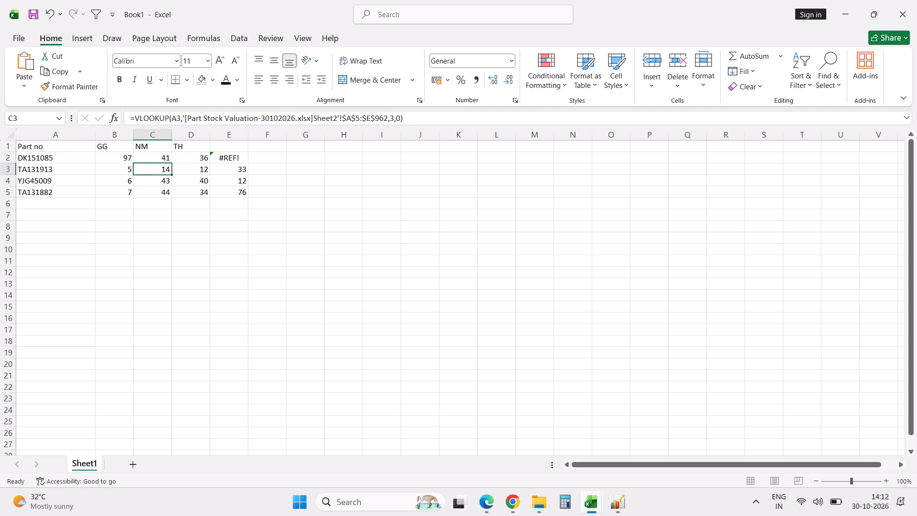
# Clear the contents of column E in Book1.
pyautogui.click(239, 136)
pyautogui.press('Delete')
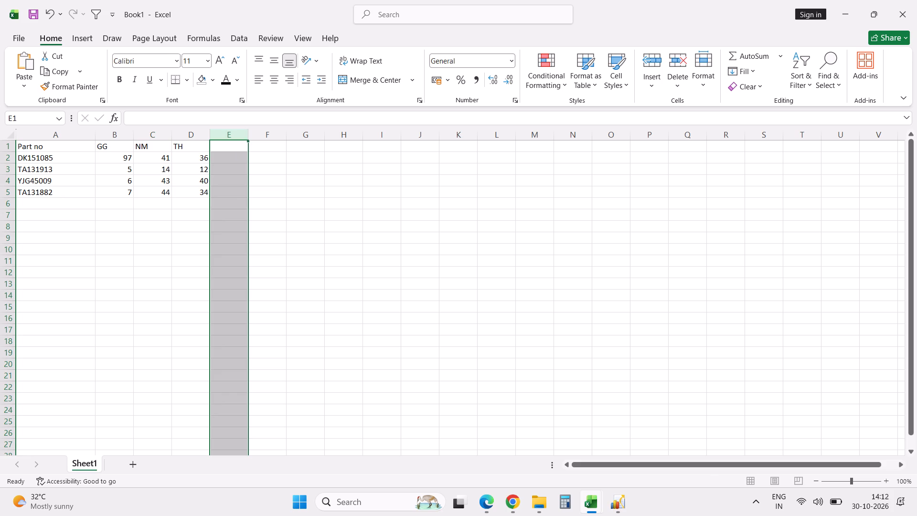
# Fill the GG, NM and TH lookup formulas from B2:D2 down through row 5.
pyautogui.click(125, 161)
pyautogui.keyDown('shift'); pyautogui.click(195, 196); pyautogui.keyUp('shift')
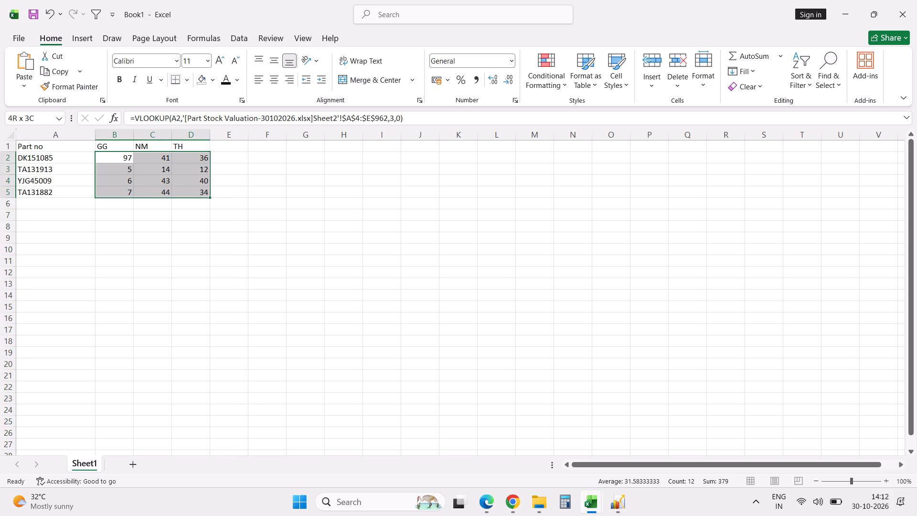
pyautogui.hotkey('ctrl', 'd')
pyautogui.click(167, 267)
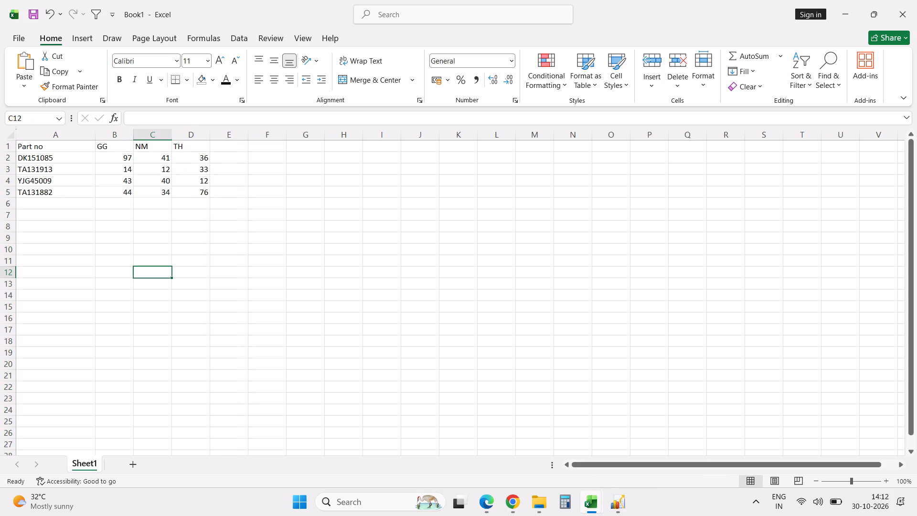
# Find part code DK151085 from Book1 A2 in the NM_Stock_Count workbook's NM Stock Count sheet and check its row, returning to Book1.
pyautogui.click(81, 158)
pyautogui.hotkey('ctrl', 'c')
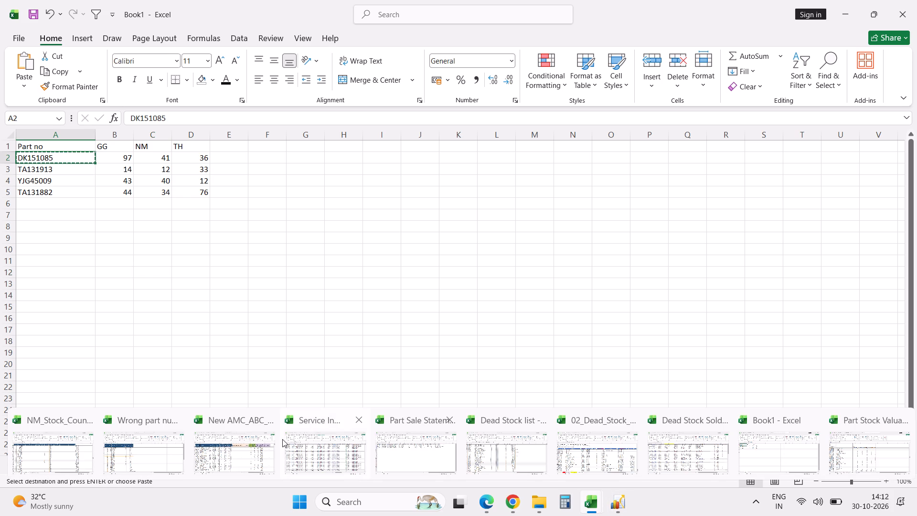
pyautogui.click(53, 458)
pyautogui.click(188, 326)
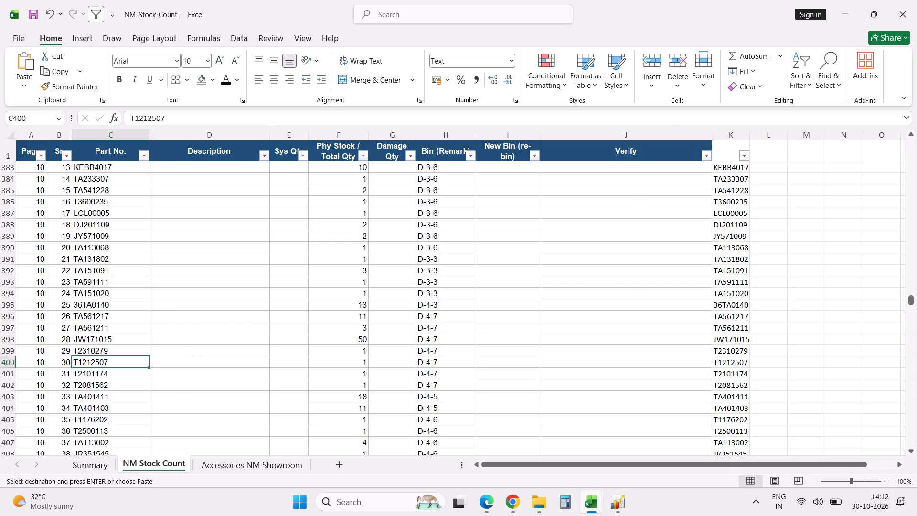
pyautogui.hotkey('ctrl', 'f')
pyautogui.hotkey('ctrl', 'v')
pyautogui.press('Return')
pyautogui.press('Escape')
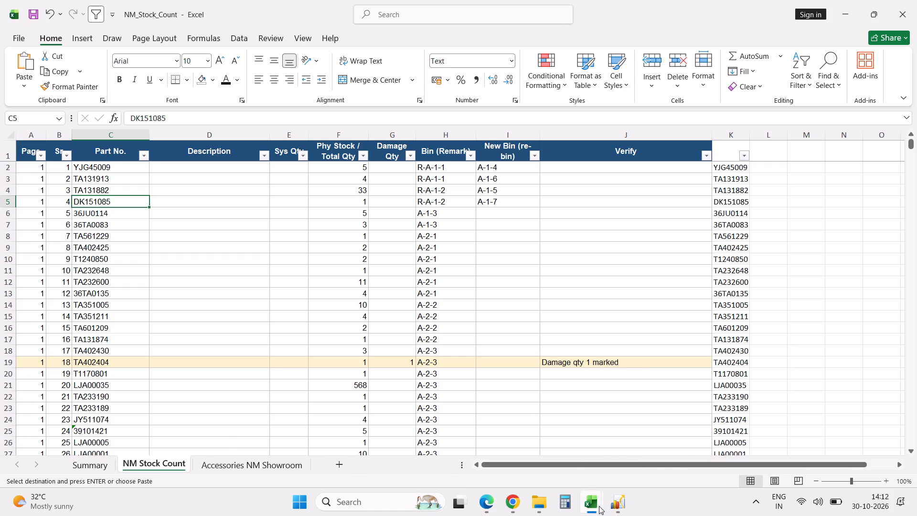
pyautogui.click(416, 284)
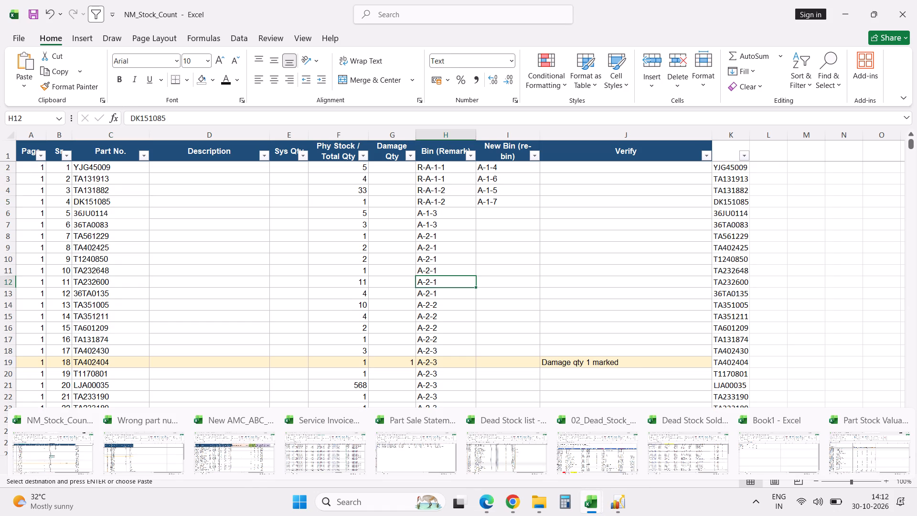
pyautogui.hotkey('alt', 'Tab')
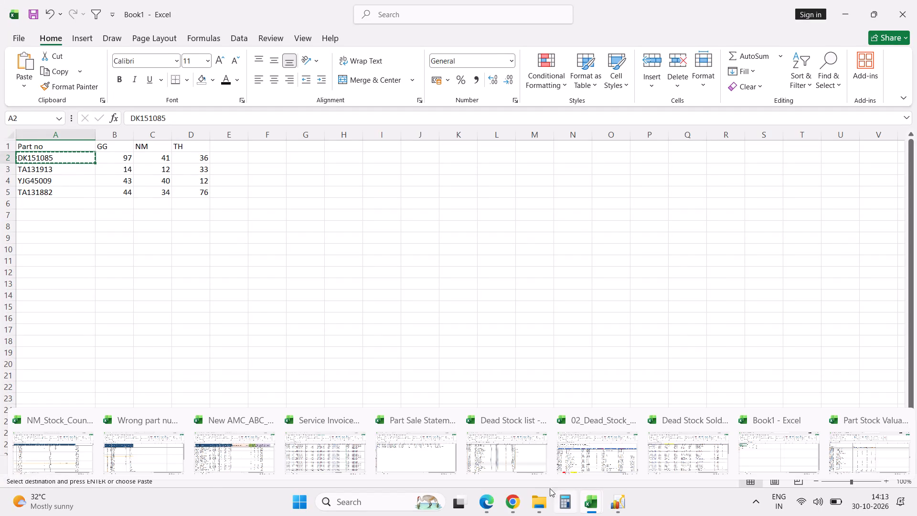
# Open the Thane Inventory_Count_All-2 workbook from the Audit folder's Thane subfolder in Downloads.
pyautogui.click(540, 500)
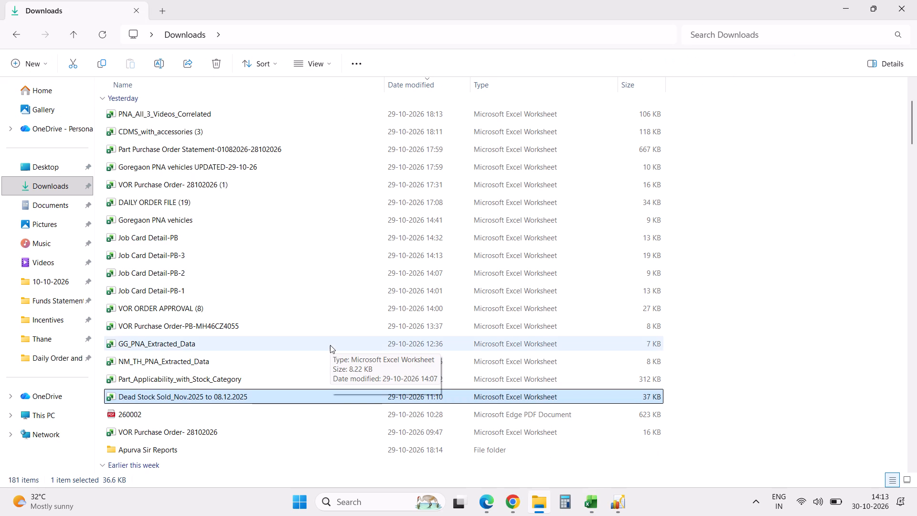
pyautogui.write('au')
pyautogui.press('Return')
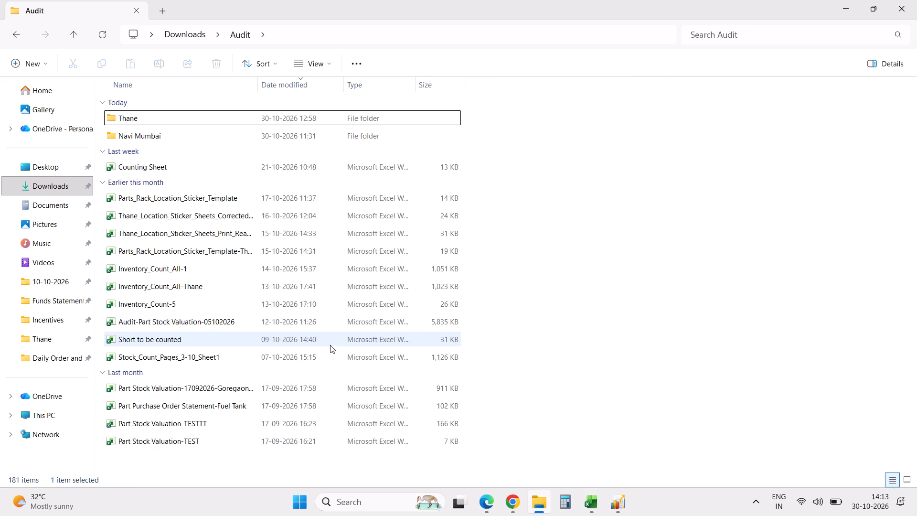
pyautogui.doubleClick(160, 121)
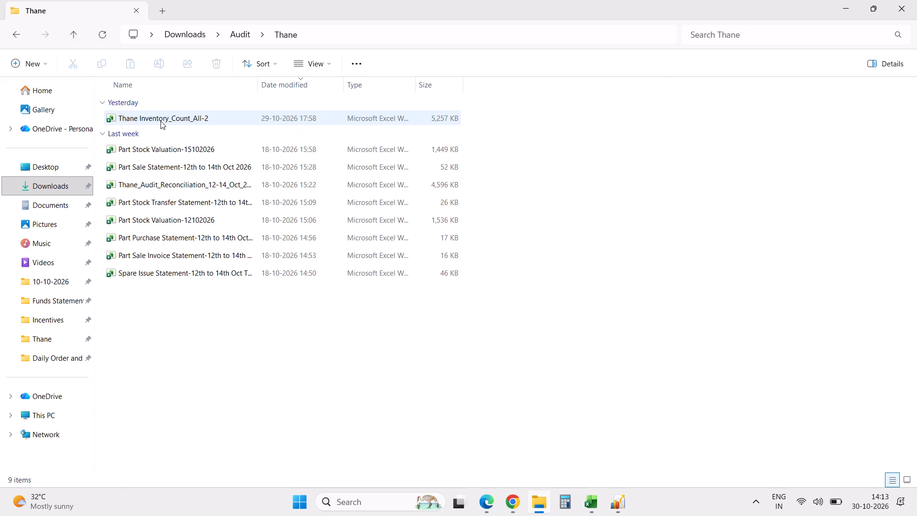
pyautogui.doubleClick(160, 121)
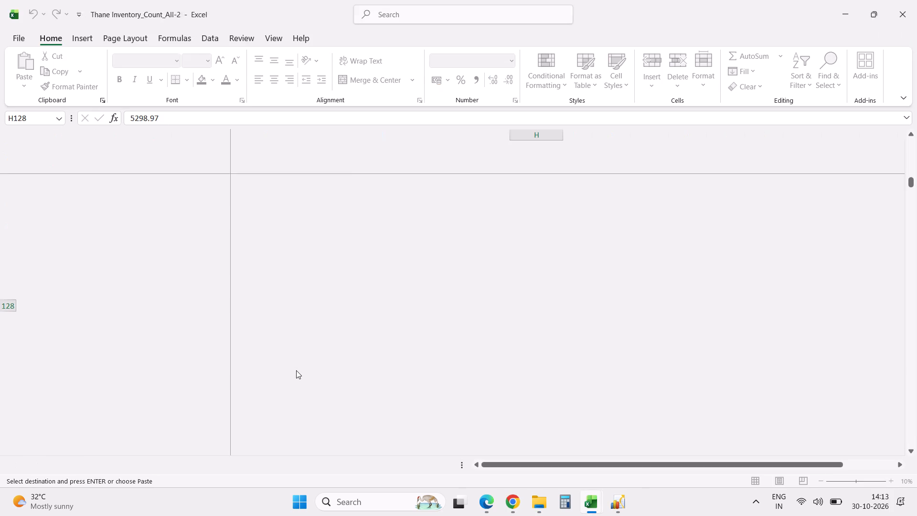
# Find DK151085 in the Combined Stock sheet and compare its Phy count with the Book1 stock figures.
pyautogui.click(506, 295)
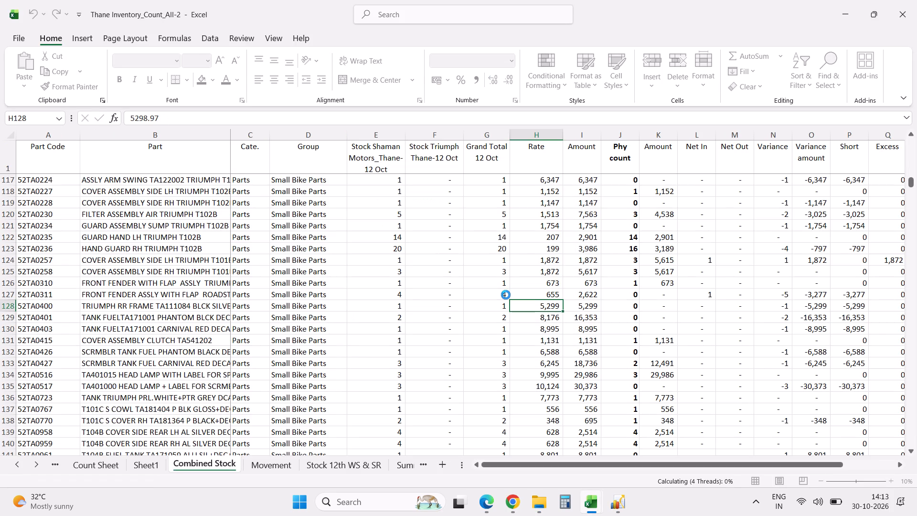
pyautogui.hotkey('ctrl', 'f')
pyautogui.hotkey('ctrl', 'v')
pyautogui.press('Return')
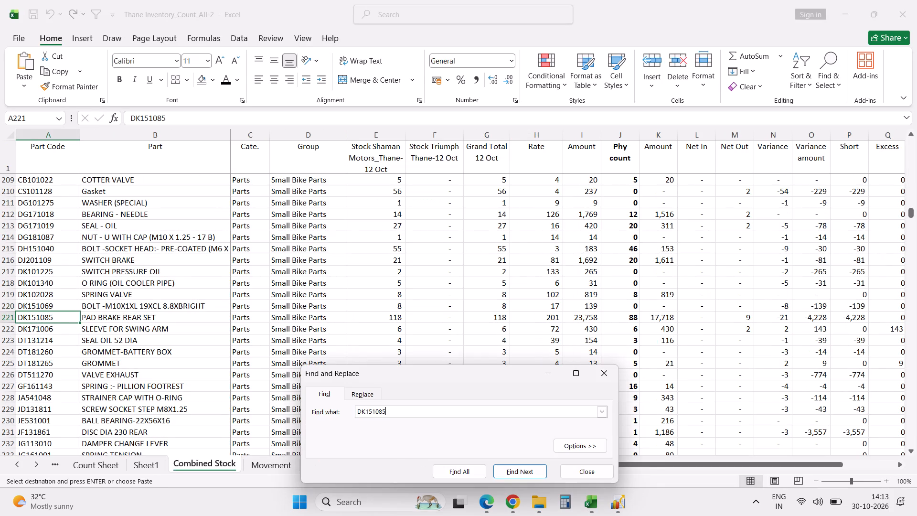
pyautogui.press('Escape')
pyautogui.press('Tab')
pyautogui.press('Tab')
pyautogui.press('Tab')
pyautogui.press('Tab')
pyautogui.press('Tab')
pyautogui.press('Tab')
pyautogui.press('Tab')
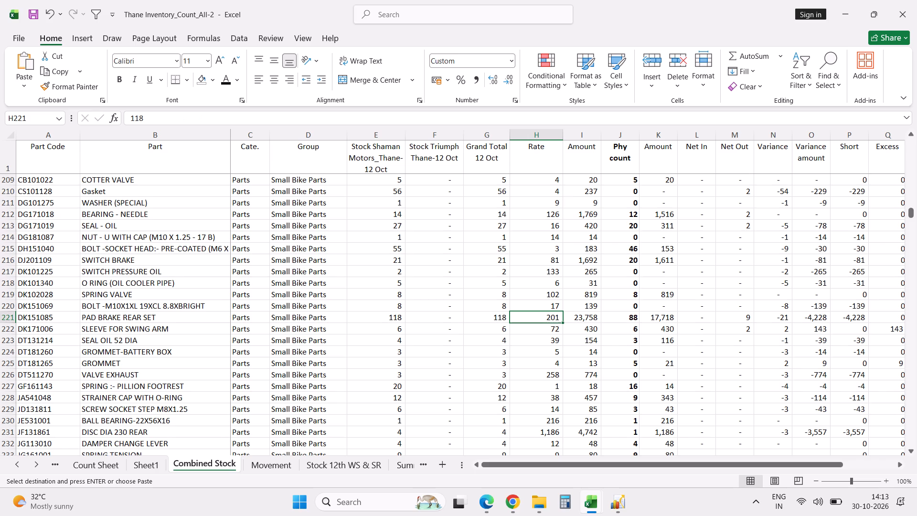
pyautogui.press('Tab')
pyautogui.press('Tab')
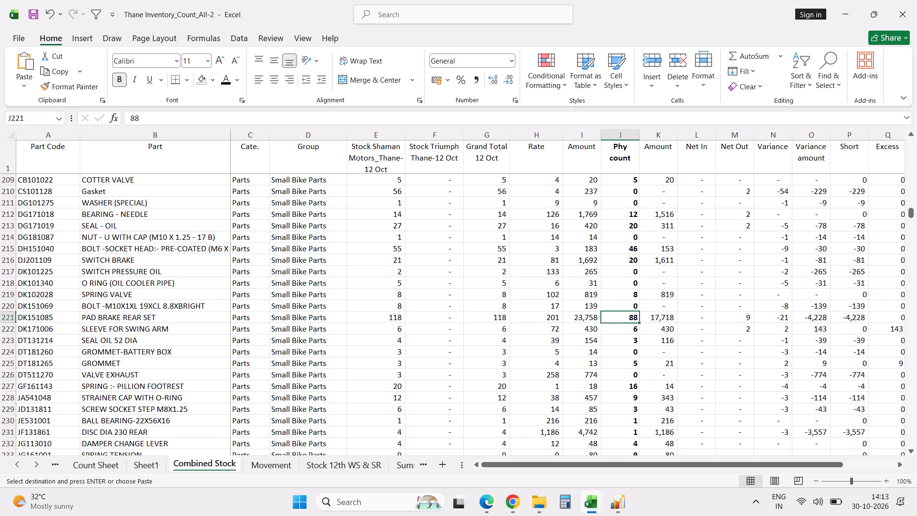
pyautogui.hotkey('alt', 'Tab')
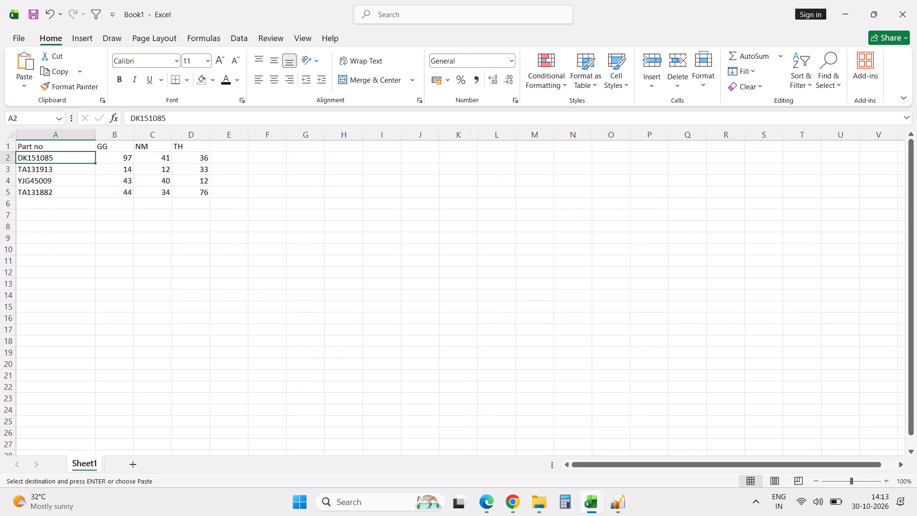
pyautogui.hotkey('alt', 'Tab')
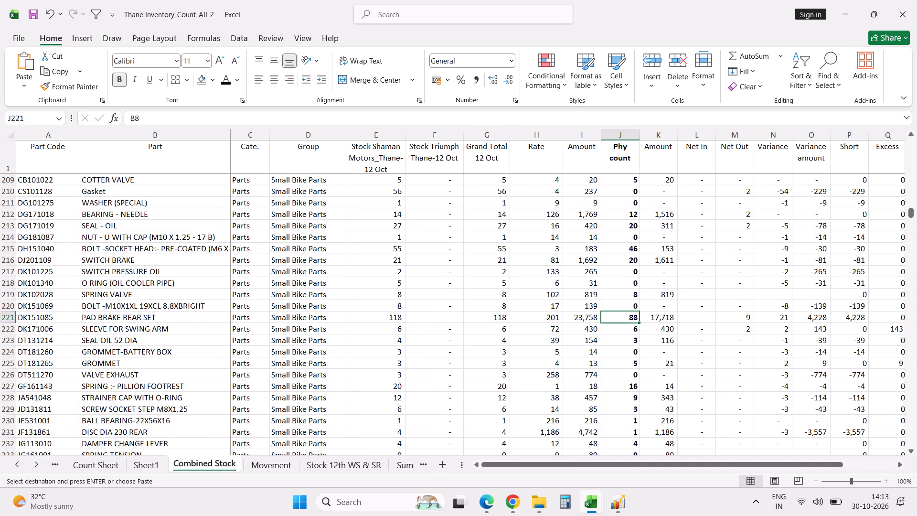
pyautogui.hotkey('alt', 'Tab')
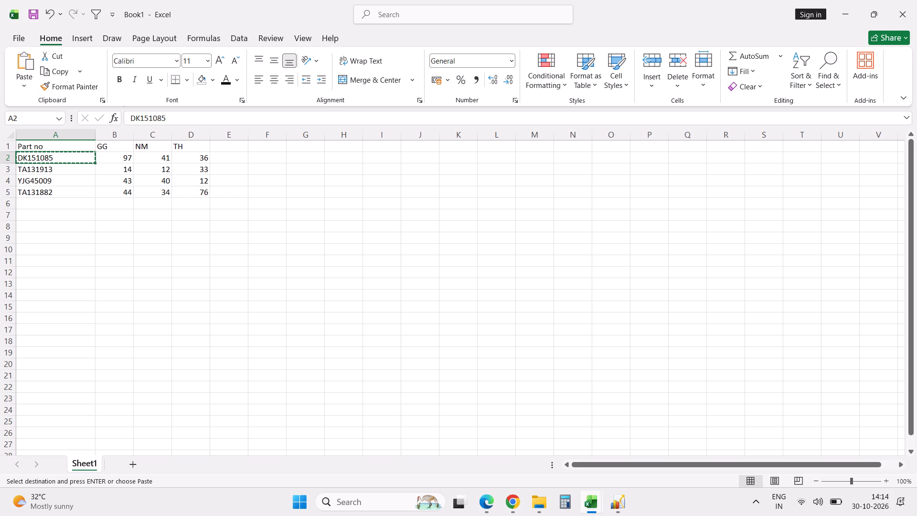
pyautogui.hotkey('alt', 'Tab')
pyautogui.hotkey('alt', 'Tab')
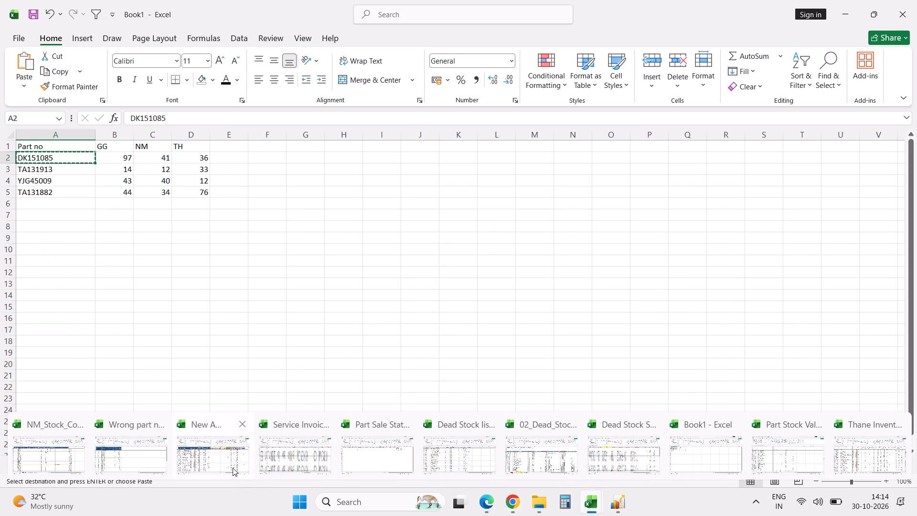
pyautogui.click(221, 454)
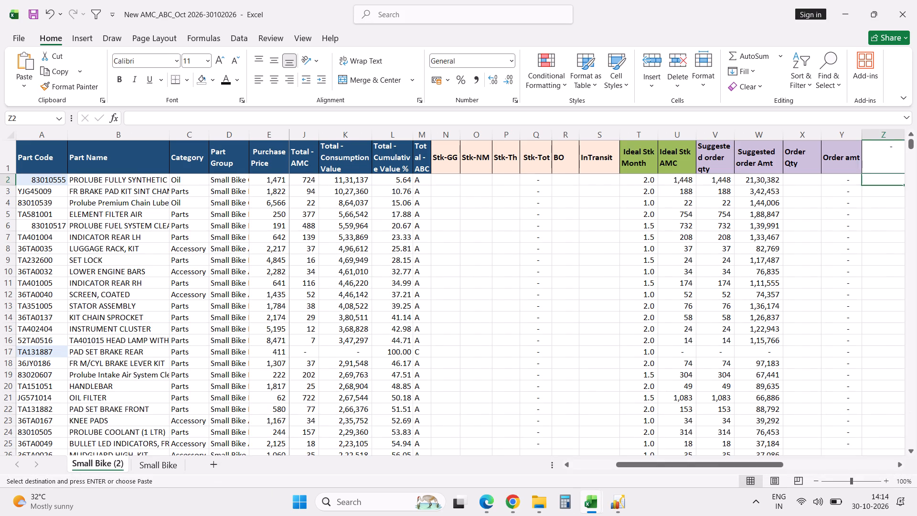
pyautogui.press('Right')
pyautogui.press('Right')
pyautogui.press('Right')
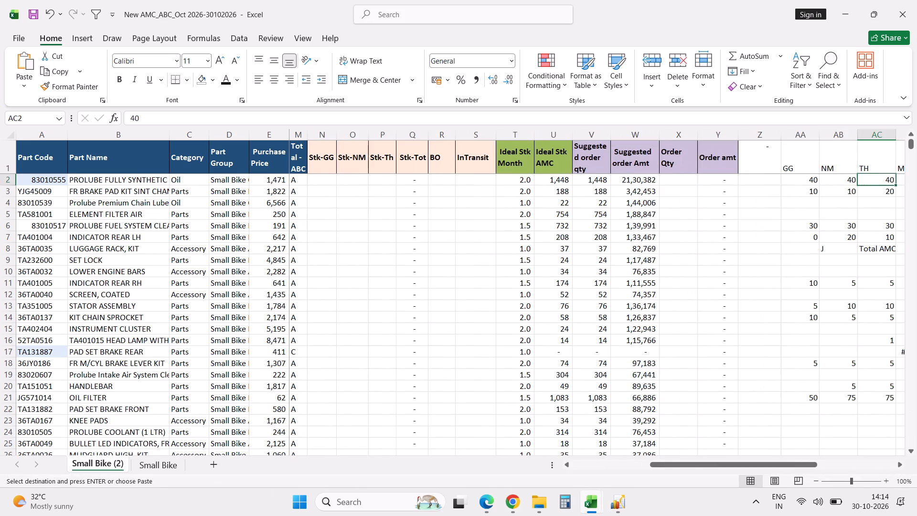
pyautogui.press('Right')
pyautogui.press('Right')
pyautogui.press('Right')
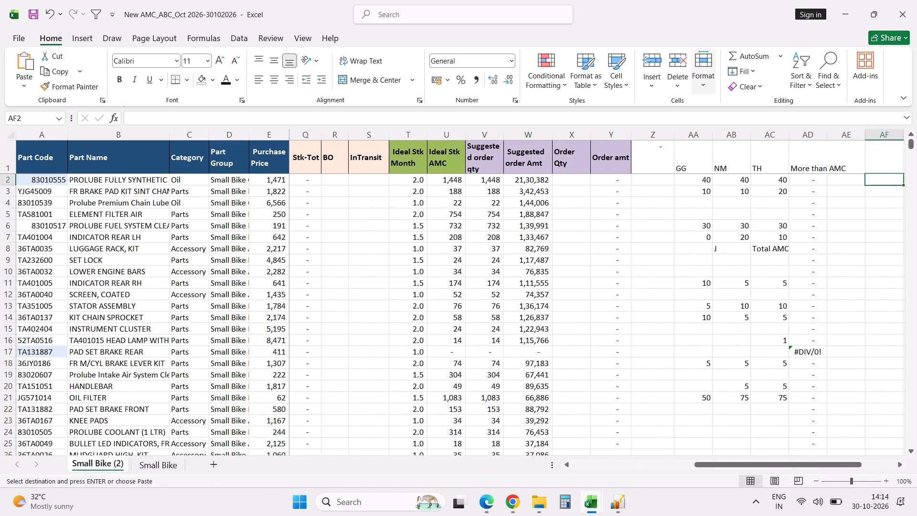
pyautogui.click(686, 130)
pyautogui.click(661, 130)
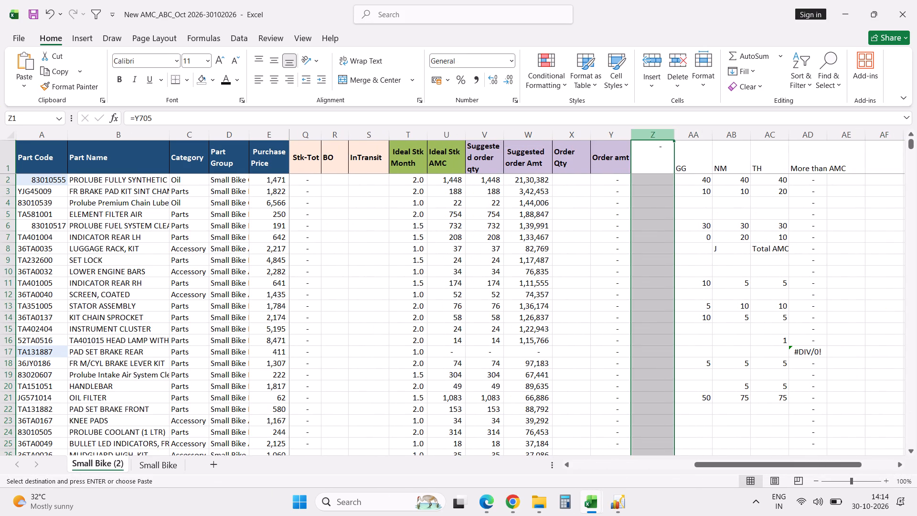
pyautogui.press('Right')
pyautogui.hotkey('shift', 'Right')
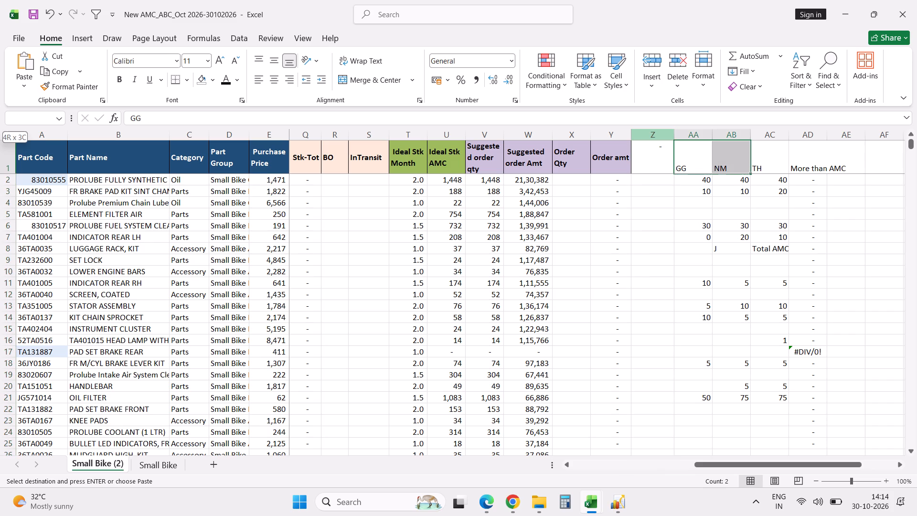
pyautogui.click(689, 131)
pyautogui.hotkey('shift', 'Right')
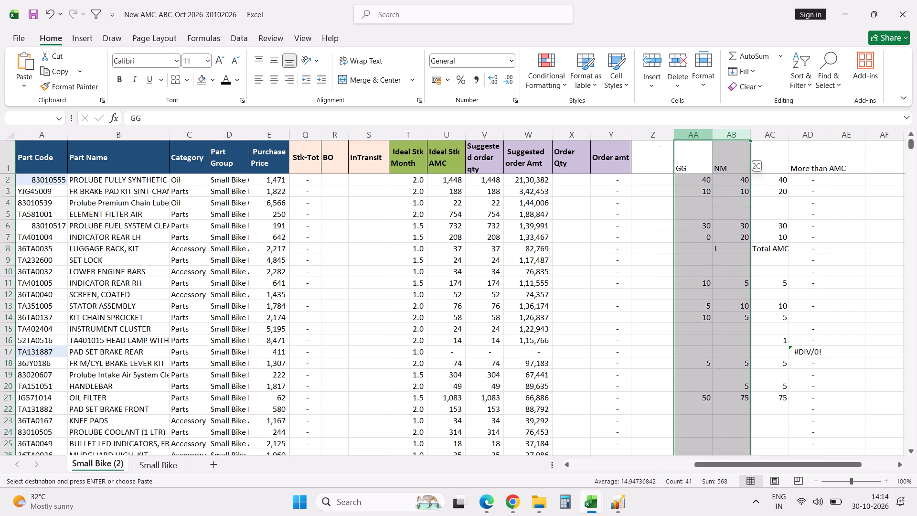
pyautogui.hotkey('shift', 'Right')
pyautogui.hotkey('shift', 'Right')
pyautogui.hotkey('shift', 'Right')
pyautogui.hotkey('shift', 'Right')
pyautogui.press('Delete')
pyautogui.press('Down')
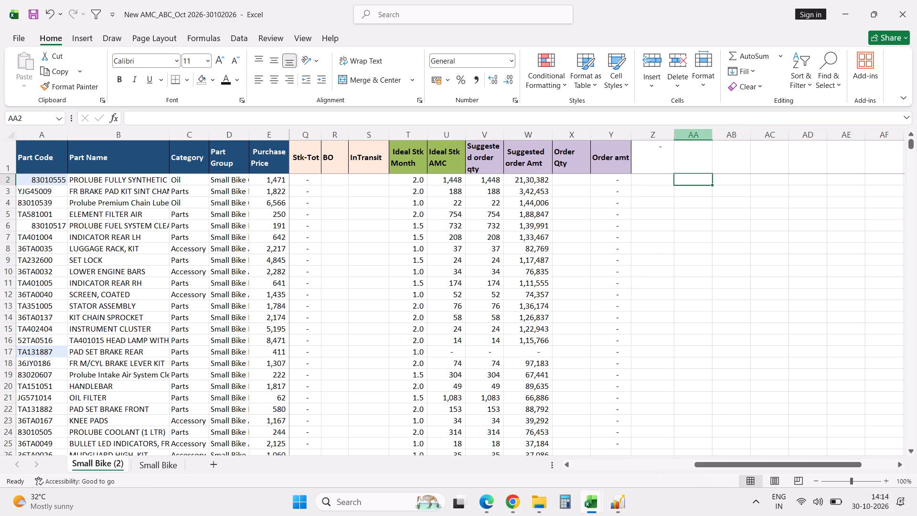
# In Book1, replace the lookup formulas in the GG, NM and TH columns, B2:D5, with their values.
pyautogui.hotkey('alt', 'Tab')
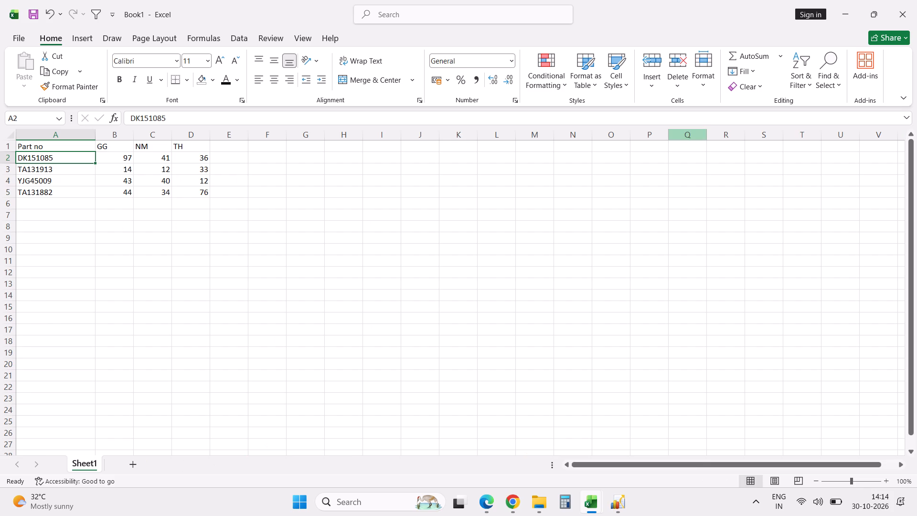
pyautogui.press('Tab')
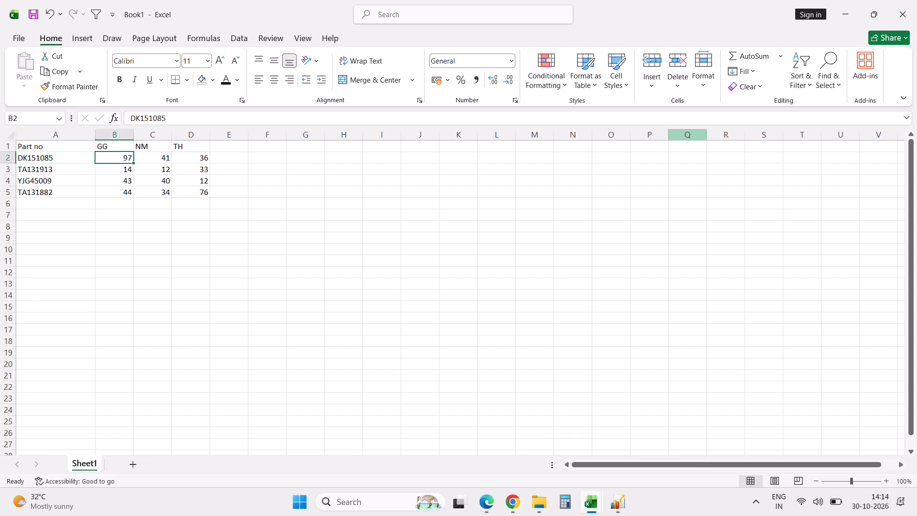
pyautogui.hotkey('shift', 'Down')
pyautogui.hotkey('shift', 'Down')
pyautogui.hotkey('shift', 'Down')
pyautogui.hotkey('shift', 'Right')
pyautogui.hotkey('shift', 'Right')
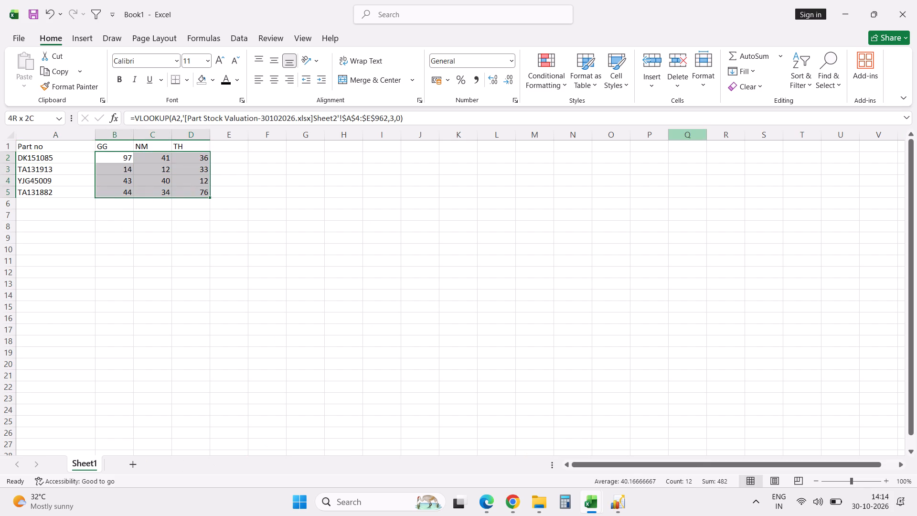
pyautogui.hotkey('ctrl', 'c')
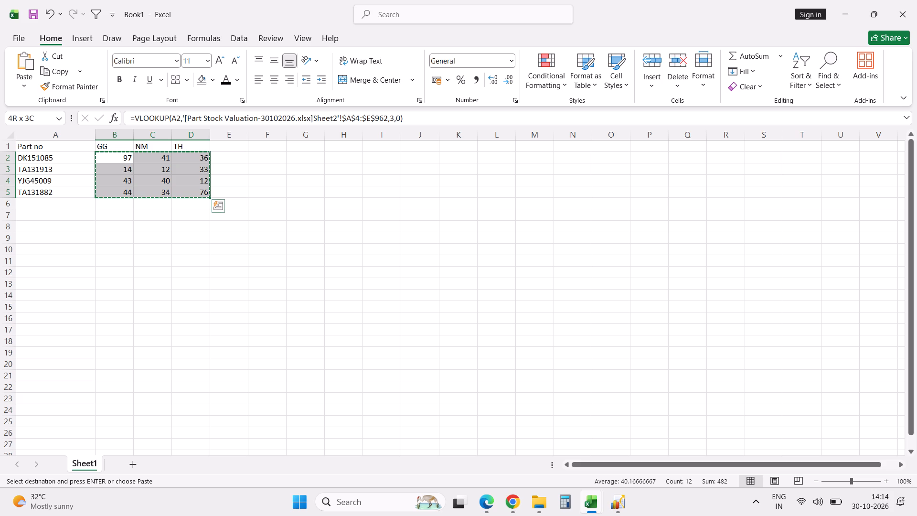
pyautogui.rightClick(126, 158)
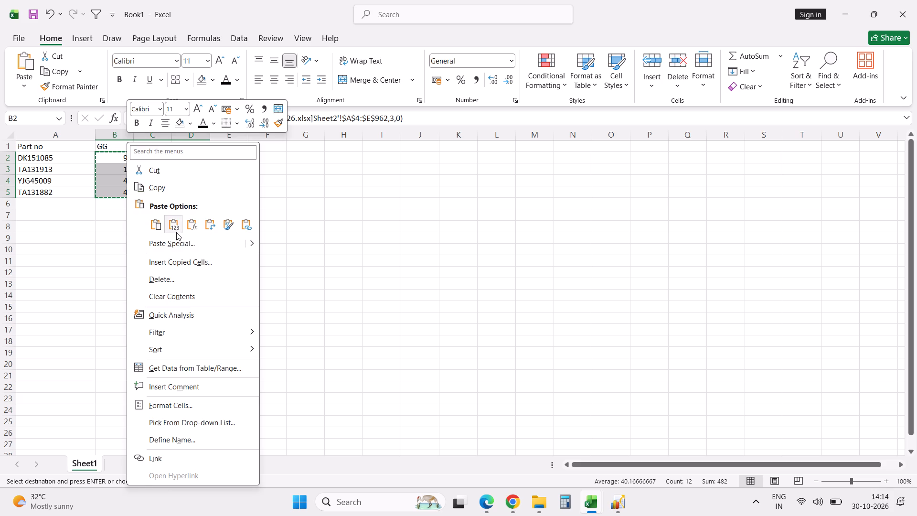
pyautogui.click(176, 232)
pyautogui.click(299, 276)
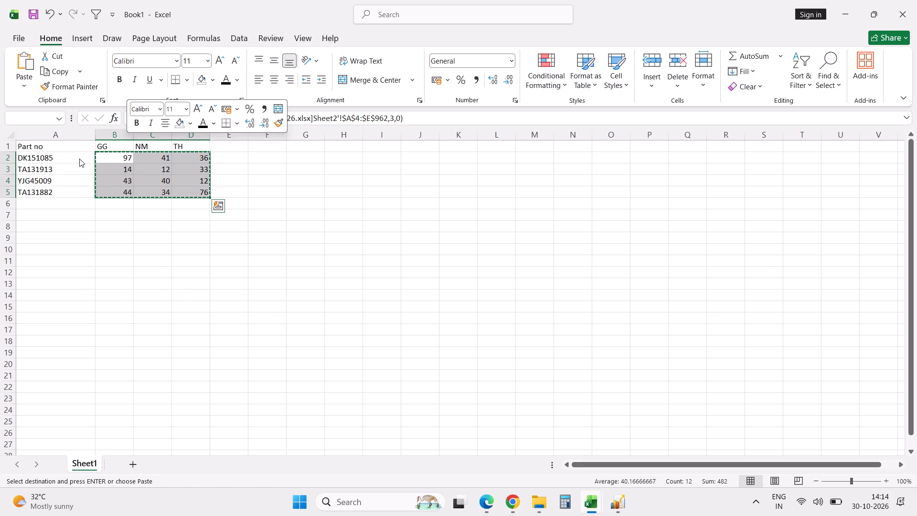
# Find DK151085 in the Small Bike (2) sheet and copy its Book1 GG, NM and TH figures 97, 41 and 36 into Z32:AB32.
pyautogui.click(79, 159)
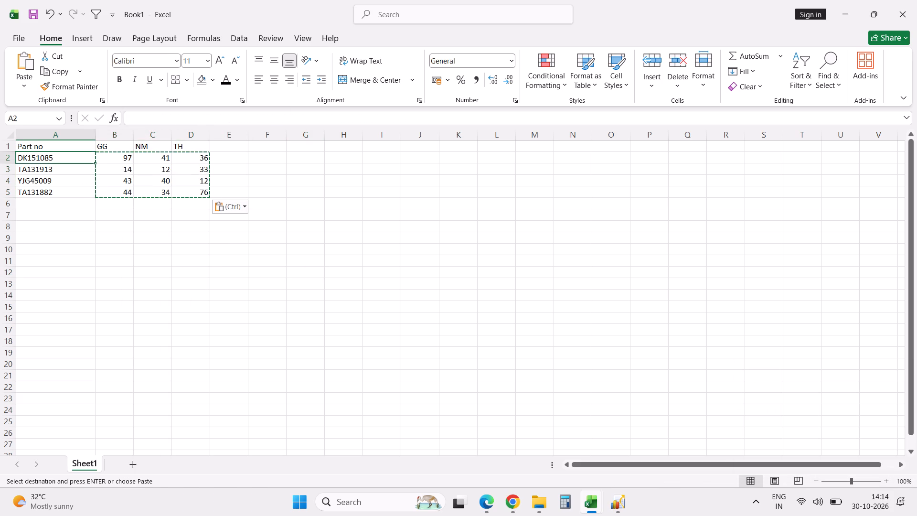
pyautogui.hotkey('ctrl', 'c')
pyautogui.hotkey('alt', 'Tab')
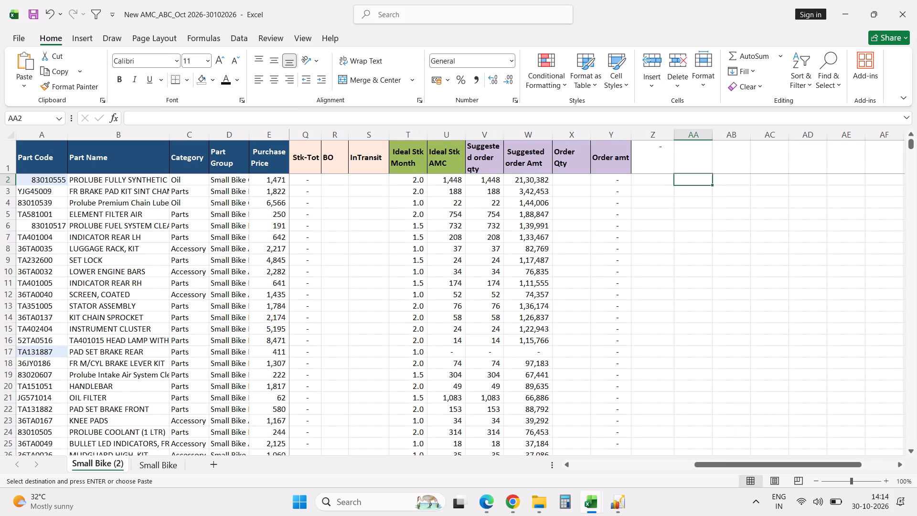
pyautogui.click(112, 244)
pyautogui.hotkey('ctrl', 'f')
pyautogui.hotkey('ctrl', 'v')
pyautogui.press('Return')
pyautogui.press('Escape')
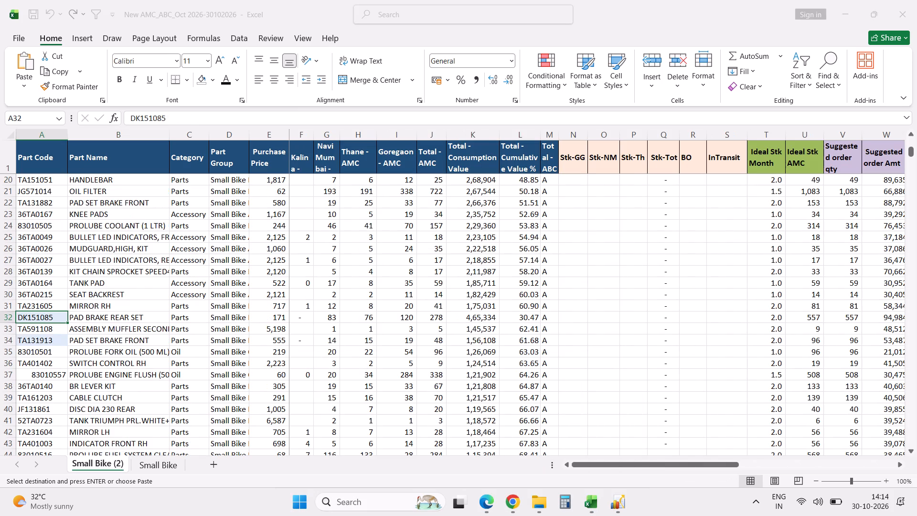
pyautogui.press('Tab')
pyautogui.press('Tab')
pyautogui.press('Tab')
pyautogui.press('Tab')
pyautogui.press('Tab')
pyautogui.press('Tab')
pyautogui.press('Tab')
pyautogui.press('Tab')
pyautogui.press('Tab')
pyautogui.press('Tab')
pyautogui.press('Tab')
pyautogui.press('Tab')
pyautogui.press('Tab')
pyautogui.press('Tab')
pyautogui.press('Tab')
pyautogui.press('Tab')
pyautogui.press('Tab')
pyautogui.press('Tab')
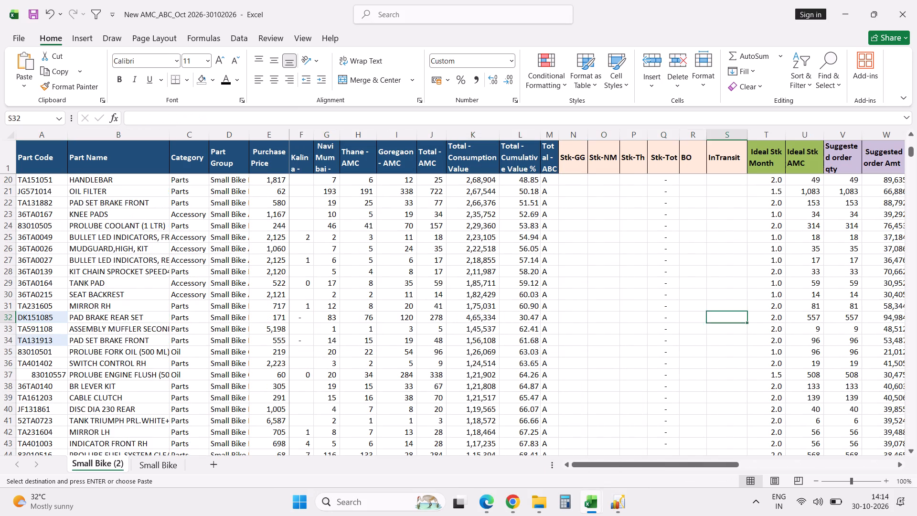
pyautogui.press('Tab')
pyautogui.press('Tab')
pyautogui.press('Tab')
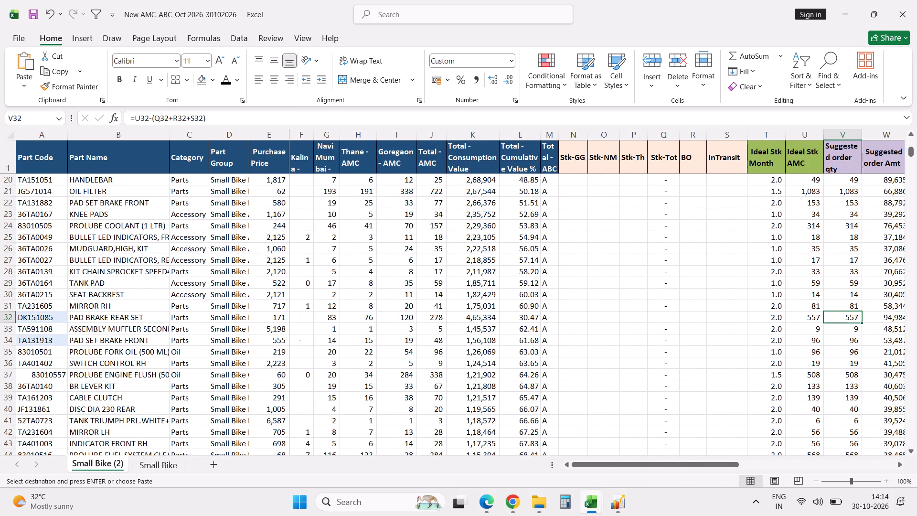
pyautogui.press('Tab')
pyautogui.press('Tab')
pyautogui.press('Tab')
pyautogui.press('Tab')
pyautogui.press('Tab')
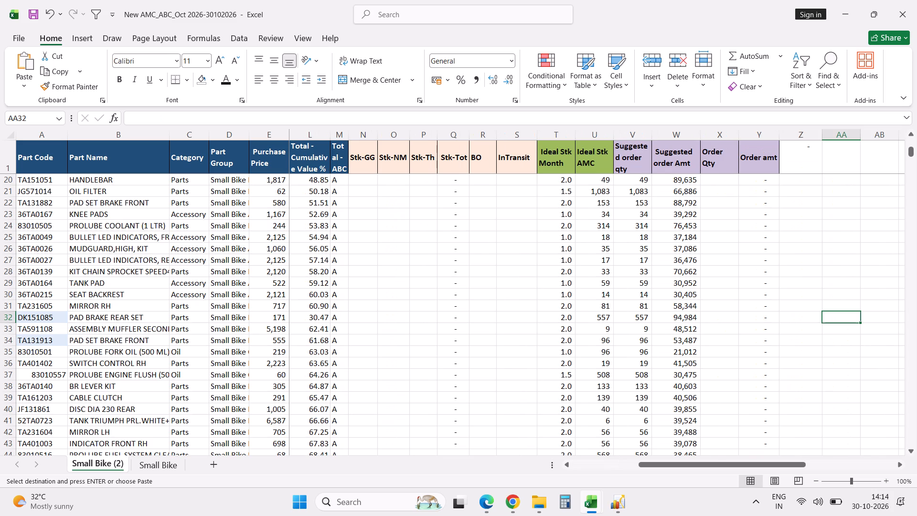
pyautogui.hotkey('shift', 'Tab')
pyautogui.hotkey('alt', 'Tab')
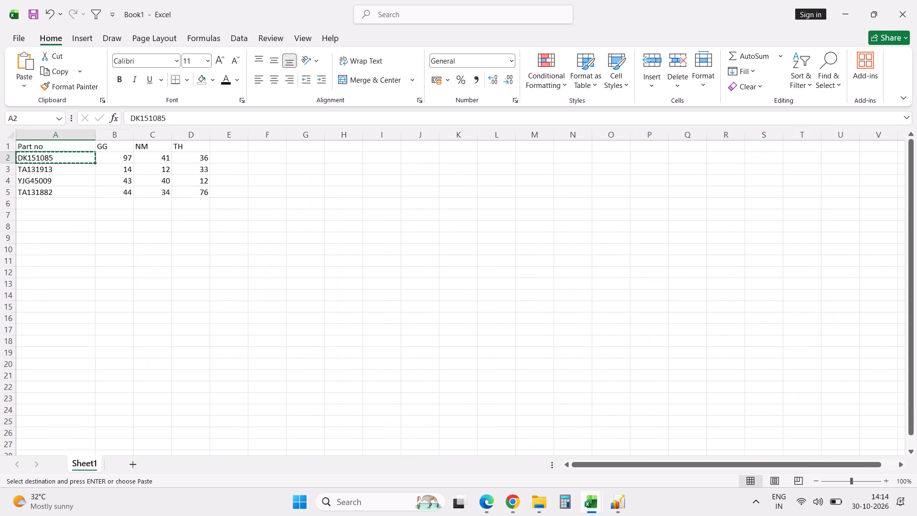
pyautogui.press('Tab')
pyautogui.hotkey('shift', 'Right')
pyautogui.hotkey('shift', 'Right')
pyautogui.hotkey('ctrl', 'c')
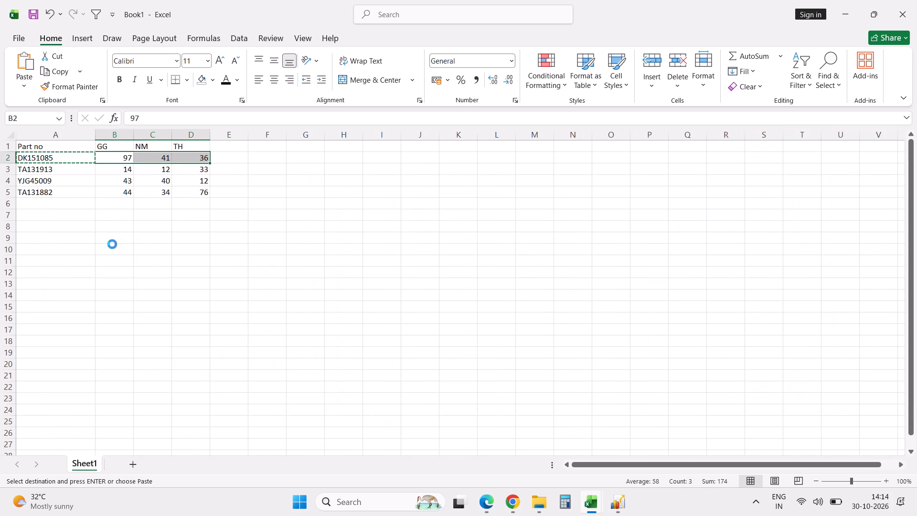
pyautogui.hotkey('alt', 'Tab')
pyautogui.press('Return')
pyautogui.press('Down')
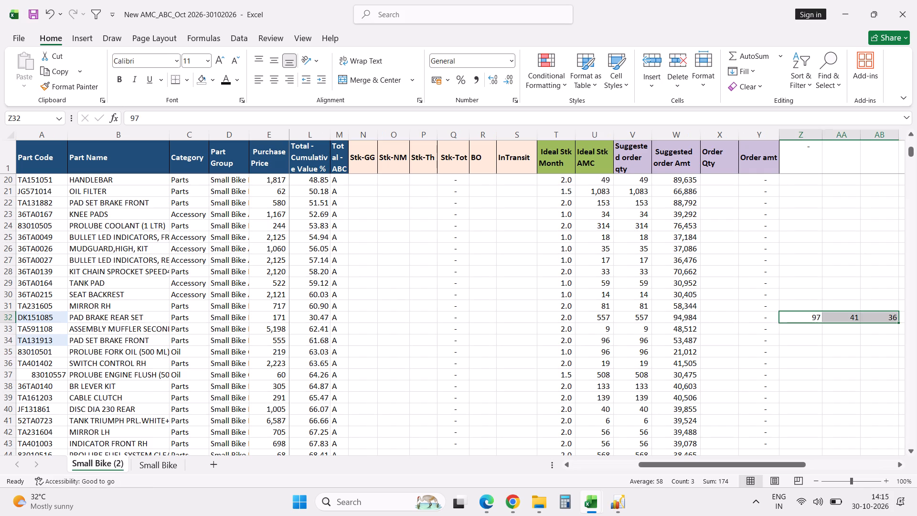
# Find TA131913 in the Small Bike (2) sheet and copy its Book1 GG, NM and TH figures 14, 12 and 33 into Z34:AB34.
pyautogui.hotkey('alt', 'Tab')
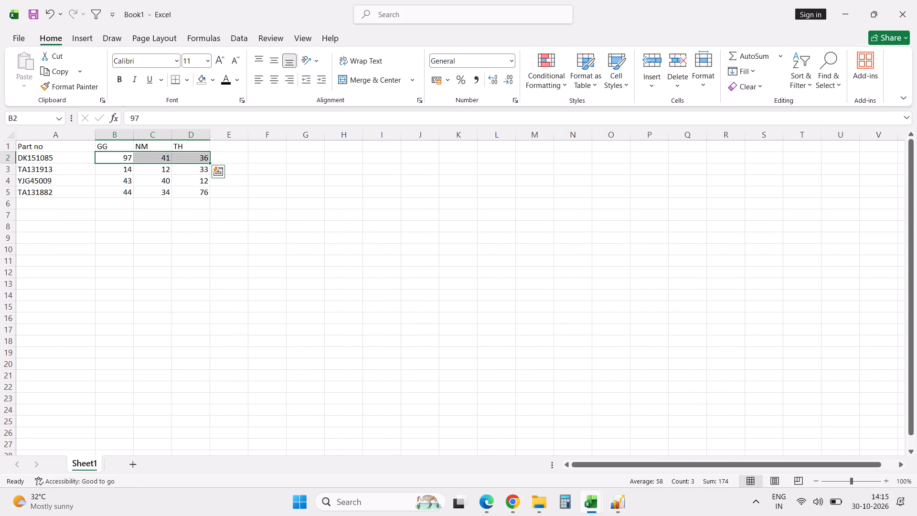
pyautogui.click(68, 169)
pyautogui.hotkey('ctrl', 'c')
pyautogui.hotkey('alt', 'Tab')
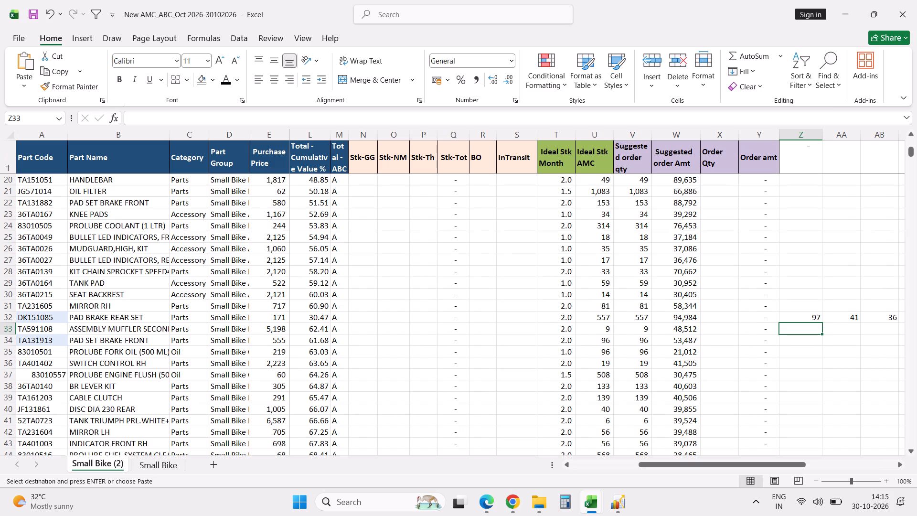
pyautogui.hotkey('ctrl', 'f')
pyautogui.hotkey('ctrl', 'v')
pyautogui.press('Return')
pyautogui.press('Escape')
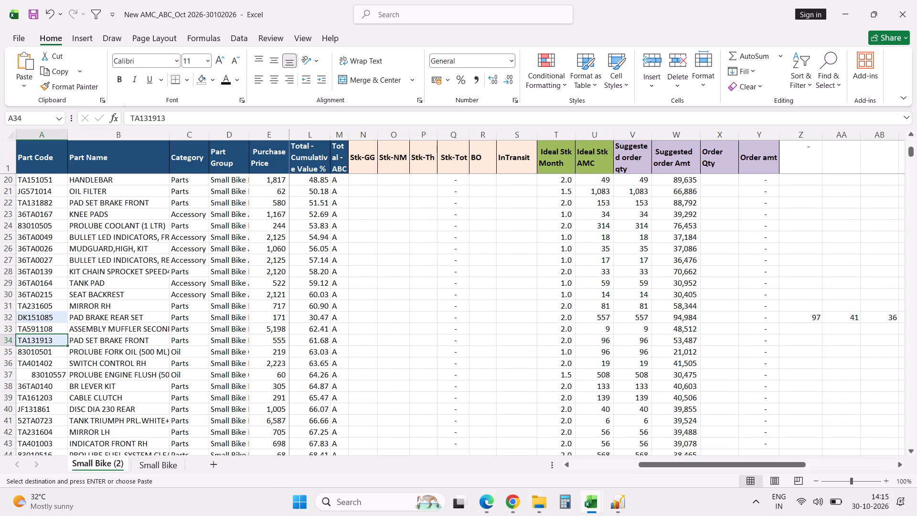
pyautogui.press('Right')
pyautogui.press('Right')
pyautogui.press('Right')
pyautogui.press('Right')
pyautogui.press('Right')
pyautogui.press('Right')
pyautogui.press('Right')
pyautogui.press('Right')
pyautogui.press('Right')
pyautogui.press('Right')
pyautogui.press('Right')
pyautogui.press('Right')
pyautogui.press('Right')
pyautogui.press('Right')
pyautogui.press('Right')
pyautogui.press('Right')
pyautogui.press('Right')
pyautogui.press('Right')
pyautogui.press('Right')
pyautogui.press('Right')
pyautogui.press('Right')
pyautogui.press('Right')
pyautogui.press('Right')
pyautogui.press('Right')
pyautogui.press('Right')
pyautogui.press('Right')
pyautogui.press('Right')
pyautogui.press('Right')
pyautogui.press('Right')
pyautogui.press('Right')
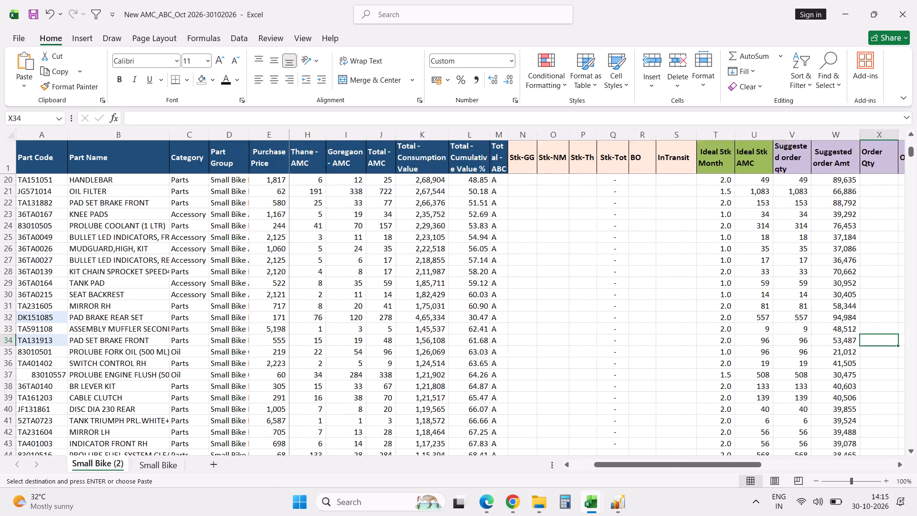
pyautogui.press('Left')
pyautogui.press('Left')
pyautogui.press('Left')
pyautogui.press('Left')
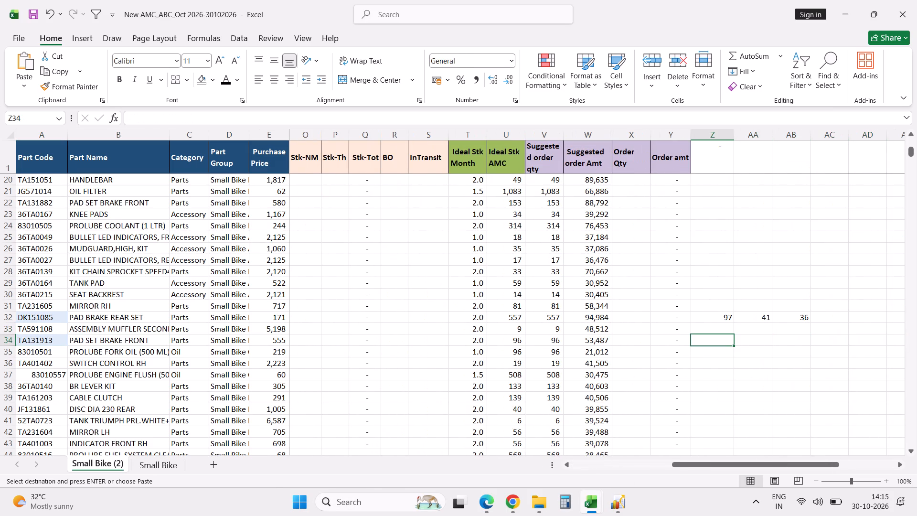
pyautogui.hotkey('alt', 'Tab')
pyautogui.press('Tab')
pyautogui.press('Tab')
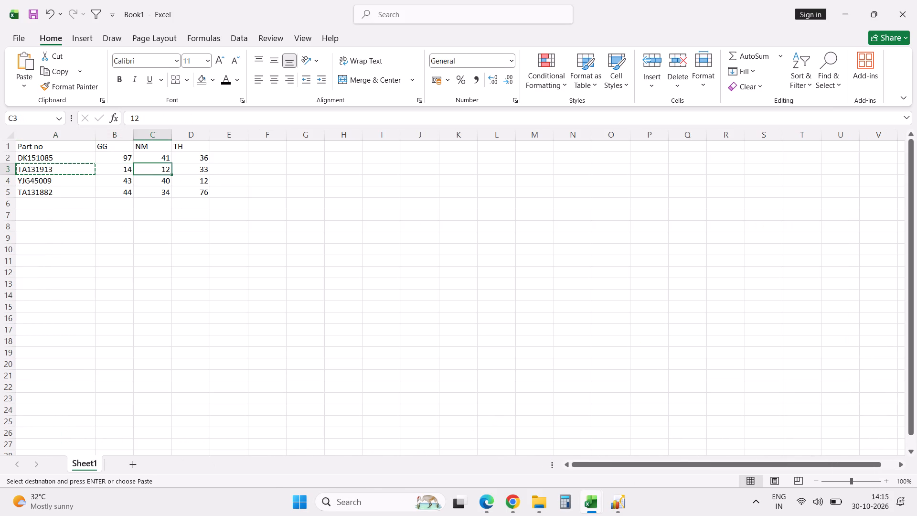
pyautogui.press('Left')
pyautogui.hotkey('shift', 'Right')
pyautogui.hotkey('shift', 'Right')
pyautogui.hotkey('ctrl', 'c')
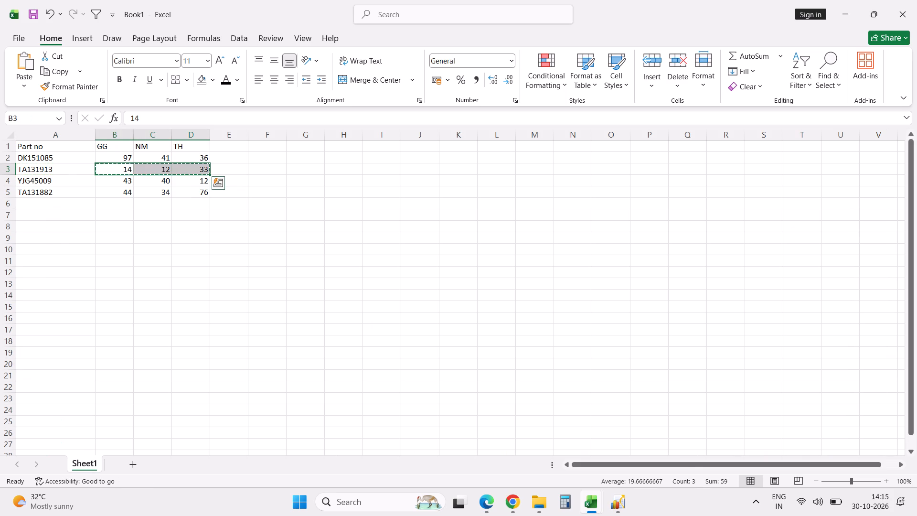
pyautogui.hotkey('alt', 'Tab')
pyautogui.press('Return')
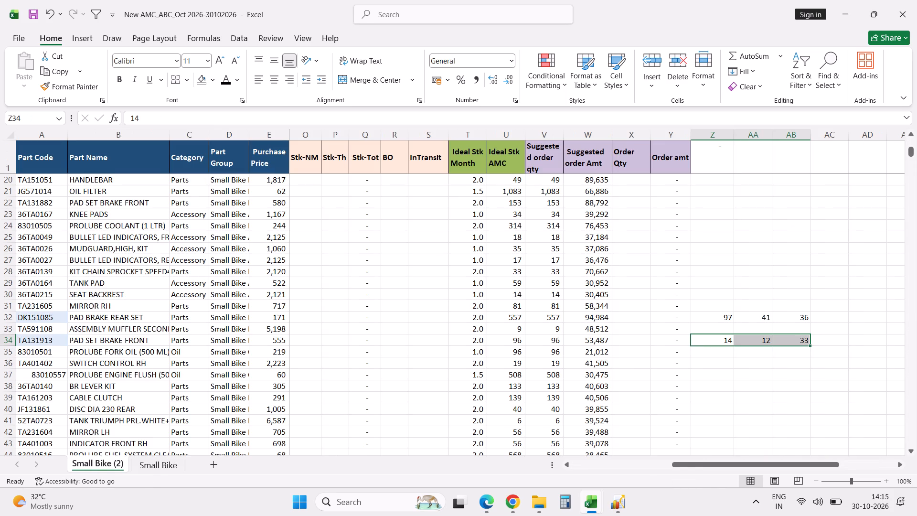
pyautogui.press('Down')
# Find YJG45009 in the Small Bike (2) sheet and copy its Book1 GG, NM and TH figures 43, 40 and 12 into Z3:AB3.
pyautogui.hotkey('alt', 'Tab')
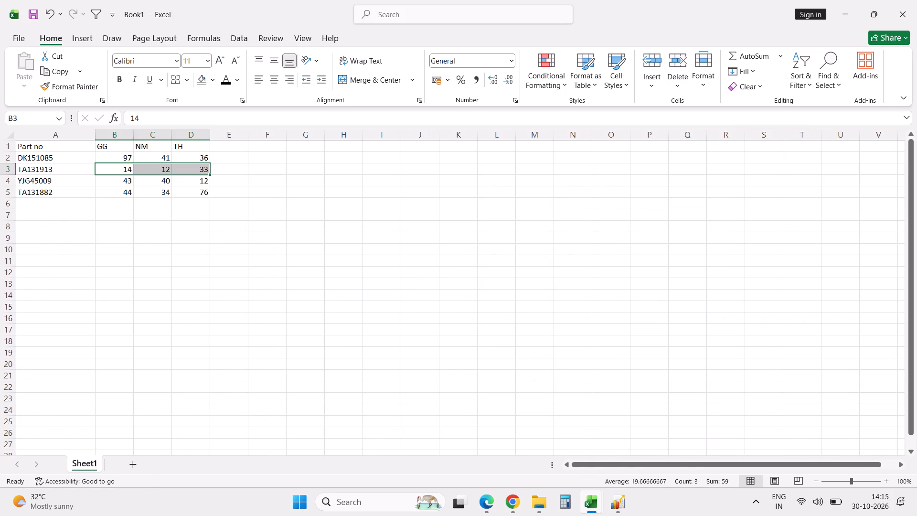
pyautogui.click(65, 180)
pyautogui.hotkey('ctrl', 'c')
pyautogui.hotkey('alt', 'Tab')
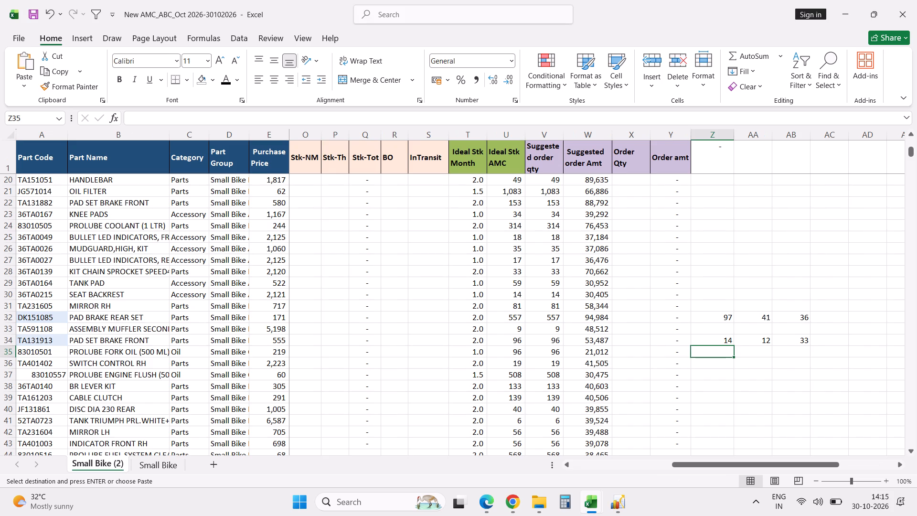
pyautogui.hotkey('ctrl', 'f')
pyautogui.hotkey('ctrl', 'v')
pyautogui.press('Return')
pyautogui.press('Escape')
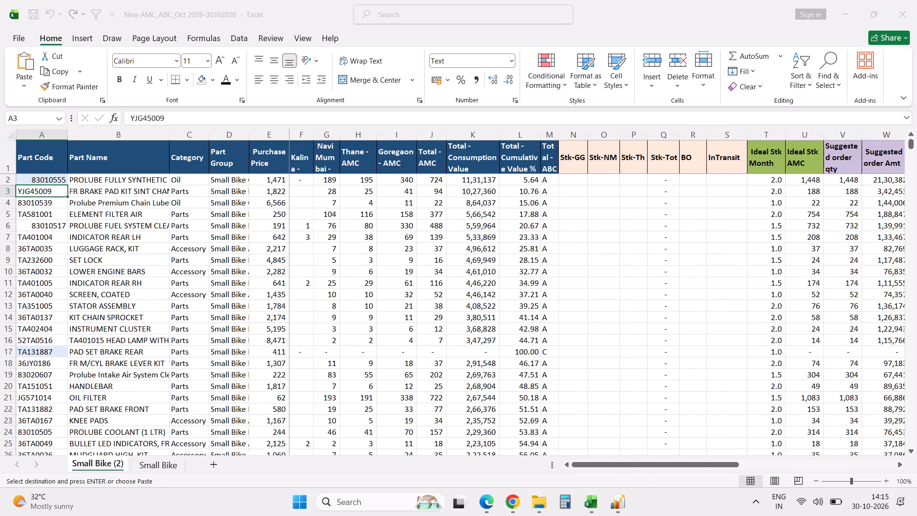
pyautogui.press('Right')
pyautogui.press('Right')
pyautogui.press('Right')
pyautogui.press('Right')
pyautogui.press('Right')
pyautogui.press('Right')
pyautogui.press('Right')
pyautogui.press('Right')
pyautogui.press('Right')
pyautogui.press('Right')
pyautogui.press('Right')
pyautogui.press('Right')
pyautogui.press('Right')
pyautogui.press('Right')
pyautogui.press('Right')
pyautogui.press('Right')
pyautogui.press('Right')
pyautogui.press('Right')
pyautogui.press('Right')
pyautogui.press('Right')
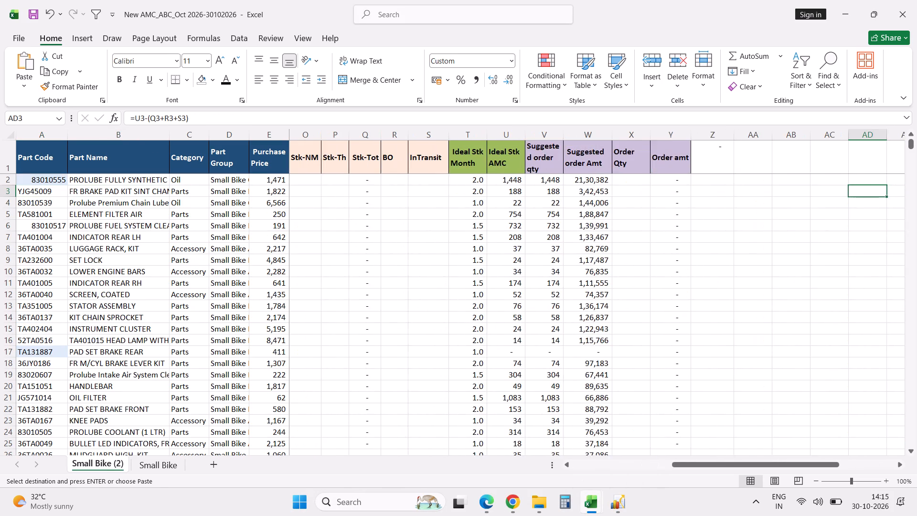
pyautogui.press('Right')
pyautogui.press('Left')
pyautogui.press('Left')
pyautogui.press('Left')
pyautogui.press('Left')
pyautogui.press('Left')
pyautogui.hotkey('alt', 'Tab')
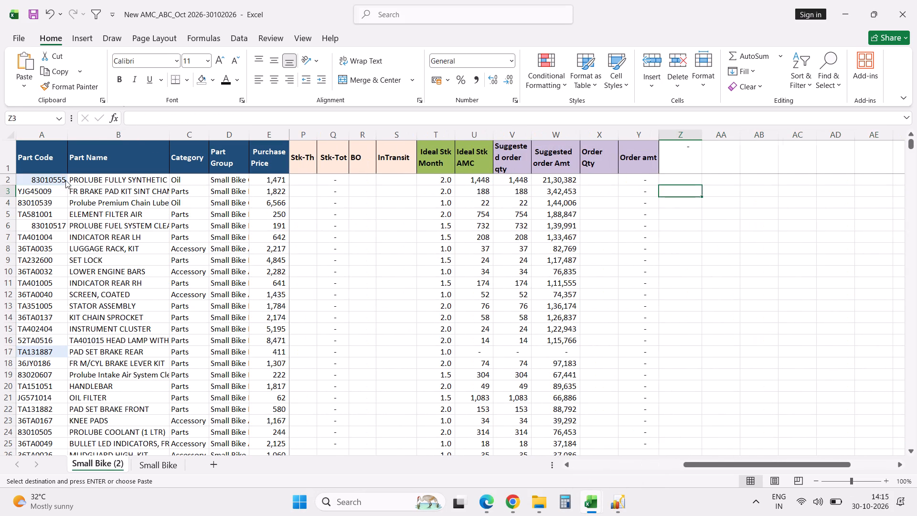
pyautogui.press('Tab')
pyautogui.hotkey('shift', 'Right')
pyautogui.hotkey('shift', 'Right')
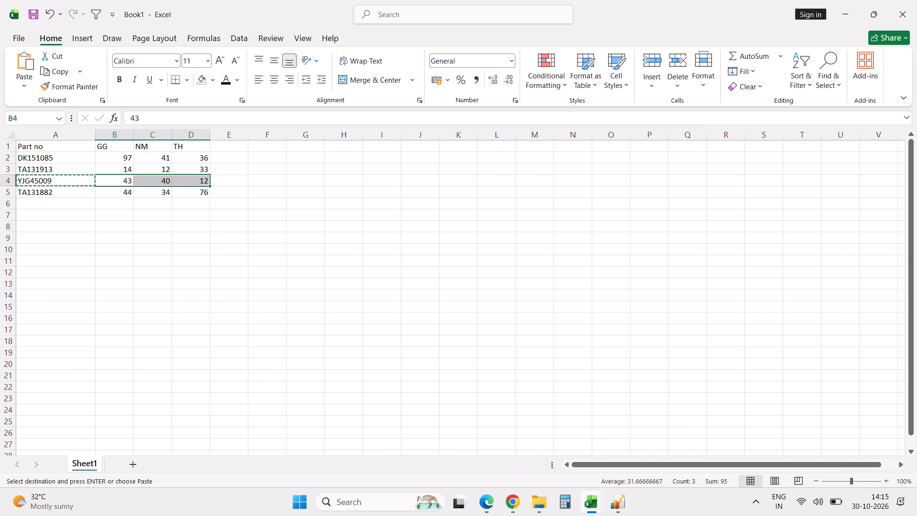
pyautogui.hotkey('ctrl', 'c')
pyautogui.hotkey('alt', 'Tab')
pyautogui.press('Return')
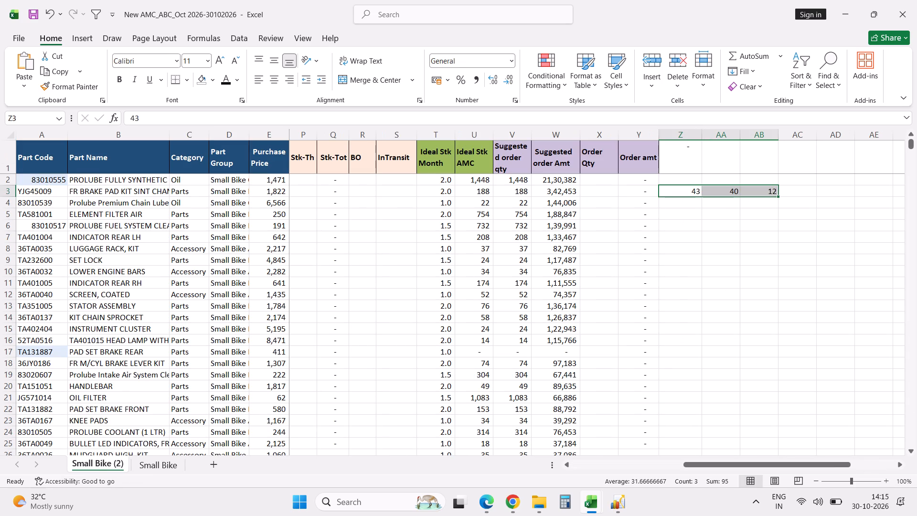
pyautogui.press('Down')
# Find TA131882 in the Small Bike (2) sheet and copy its Book1 GG, NM and TH figures 44, 34 and 76 into Z22:AB22.
pyautogui.hotkey('alt', 'Tab')
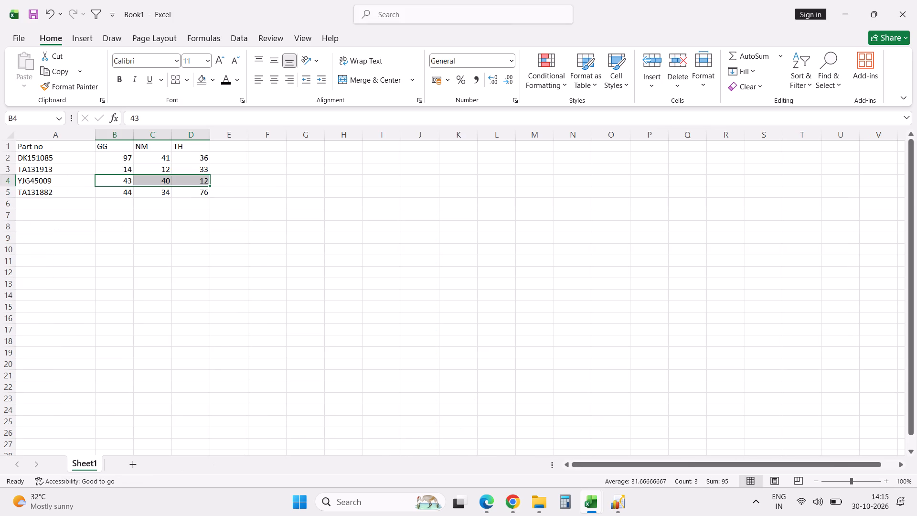
pyautogui.click(64, 192)
pyautogui.hotkey('ctrl', 'c')
pyautogui.hotkey('alt', 'Tab')
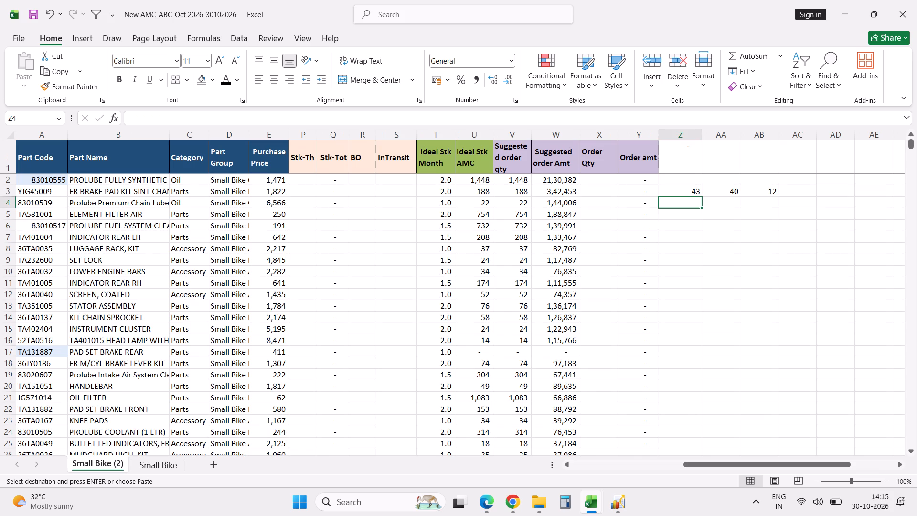
pyautogui.hotkey('ctrl', 'f')
pyautogui.hotkey('ctrl', 'v')
pyautogui.press('Return')
pyautogui.press('Escape')
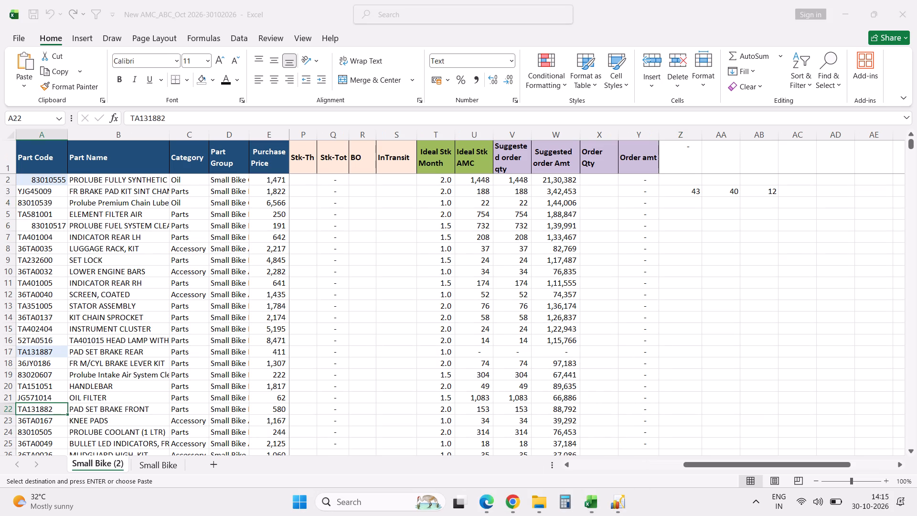
pyautogui.press('Right')
pyautogui.press('Right')
pyautogui.press('Right')
pyautogui.press('Right')
pyautogui.press('Right')
pyautogui.press('Right')
pyautogui.press('Right')
pyautogui.press('Right')
pyautogui.press('Right')
pyautogui.press('Right')
pyautogui.press('Right')
pyautogui.press('Right')
pyautogui.press('Right')
pyautogui.press('Right')
pyautogui.press('Right')
pyautogui.press('Right')
pyautogui.press('Right')
pyautogui.press('Right')
pyautogui.press('Right')
pyautogui.press('Right')
pyautogui.press('Right')
pyautogui.press('Right')
pyautogui.press('Right')
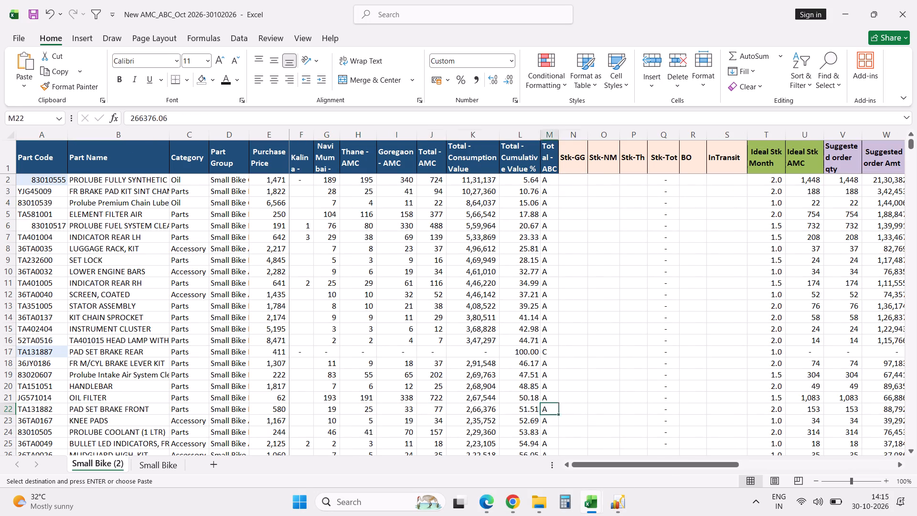
pyautogui.press('Right')
pyautogui.press('Right')
pyautogui.press('Right')
pyautogui.press('Right')
pyautogui.press('Right')
pyautogui.press('Right')
pyautogui.press('Right')
pyautogui.press('Right')
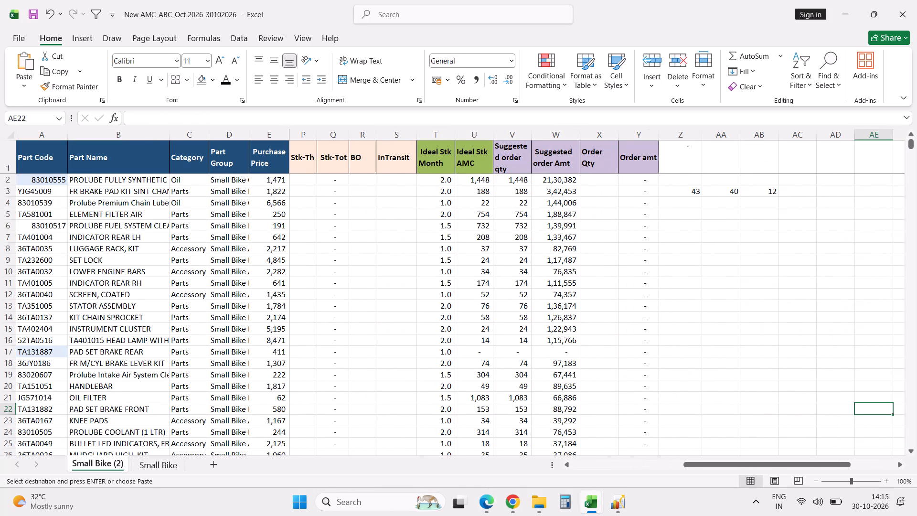
pyautogui.press('Left')
pyautogui.press('Left')
pyautogui.press('Left')
pyautogui.press('Left')
pyautogui.press('Left')
pyautogui.hotkey('alt', 'Tab')
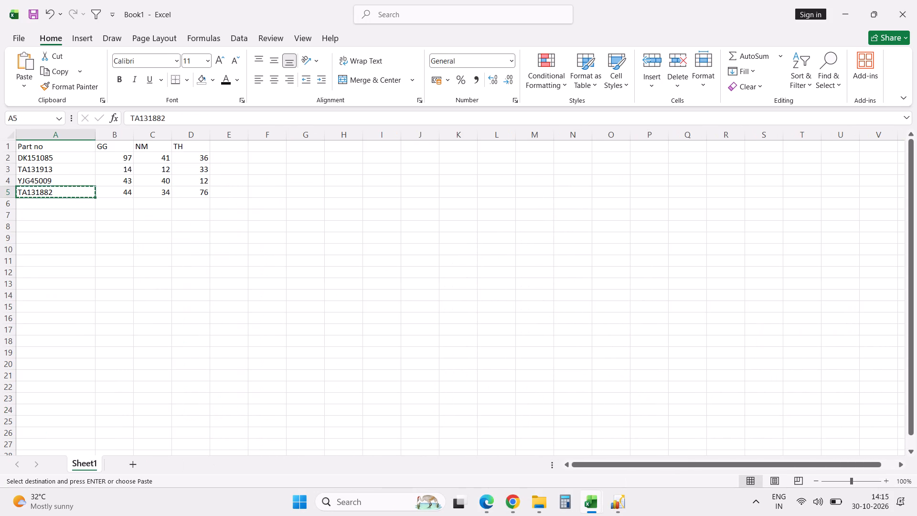
pyautogui.press('Right')
pyautogui.hotkey('shift', 'Right')
pyautogui.hotkey('shift', 'Right')
pyautogui.hotkey('ctrl', 'c')
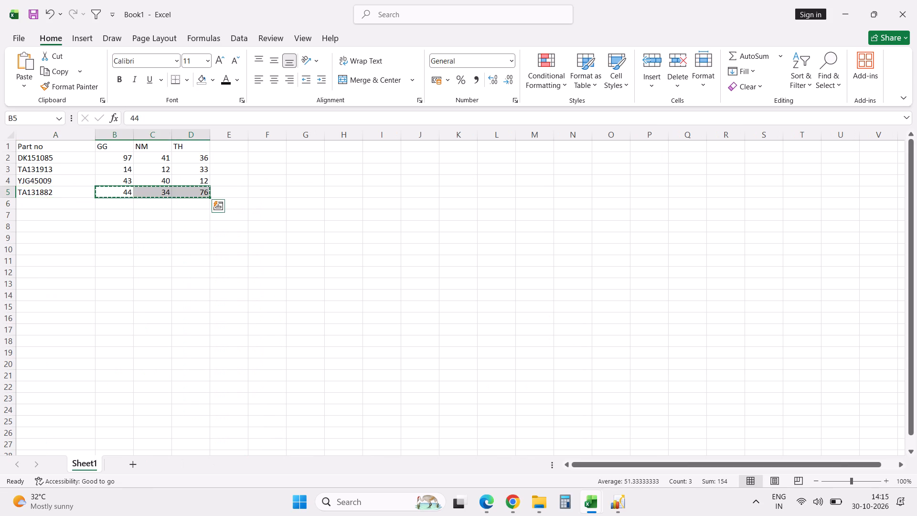
pyautogui.hotkey('alt', 'Tab')
pyautogui.press('Return')
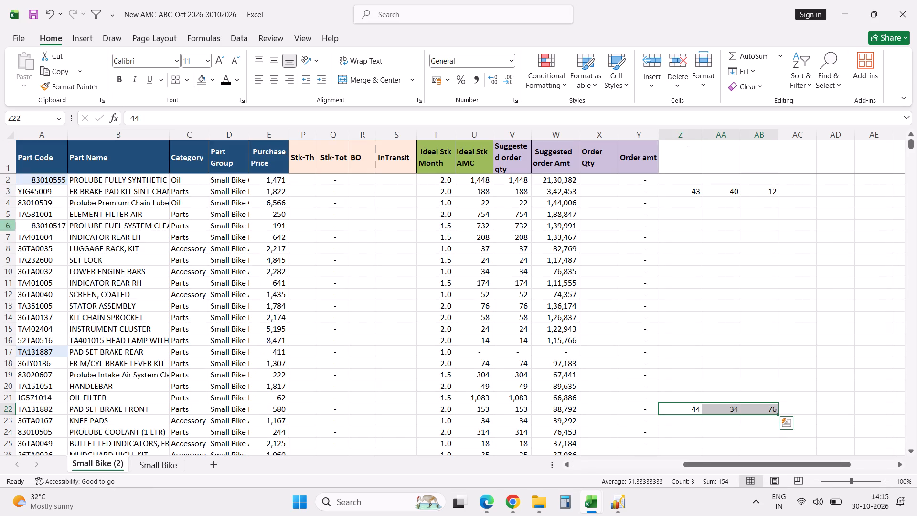
# Turn on filtering in the Small Bike (2) sheet and filter column Z to exclude blanks.
pyautogui.click(28, 266)
pyautogui.hotkey('ctrl', 'Up')
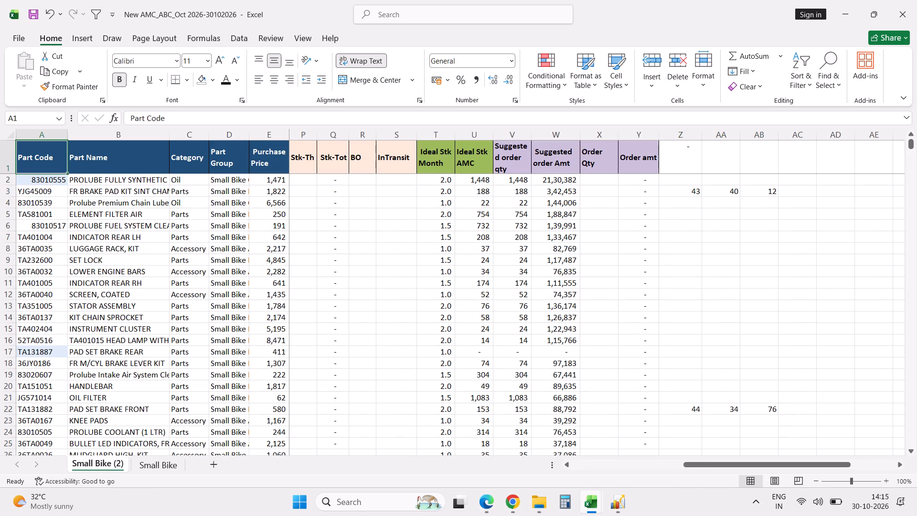
pyautogui.hotkey('alt', 'd')
pyautogui.write('ff')
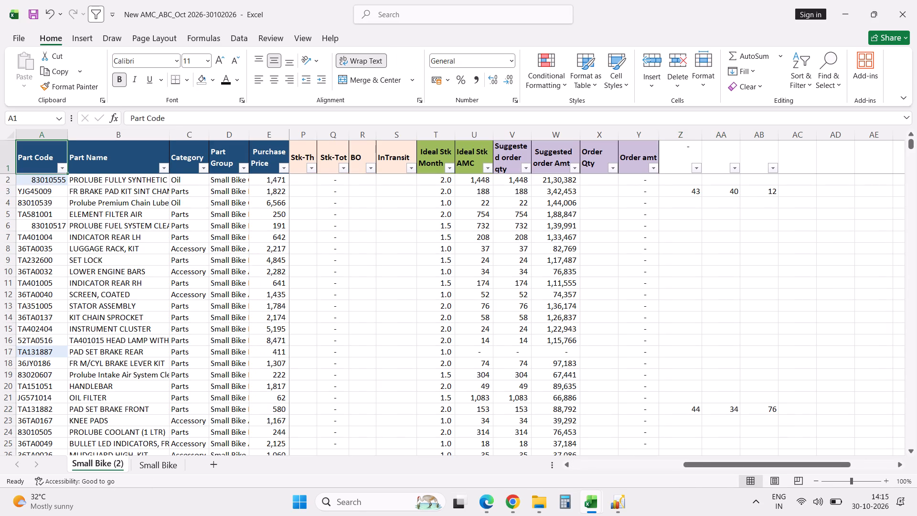
pyautogui.click(698, 171)
pyautogui.click(590, 376)
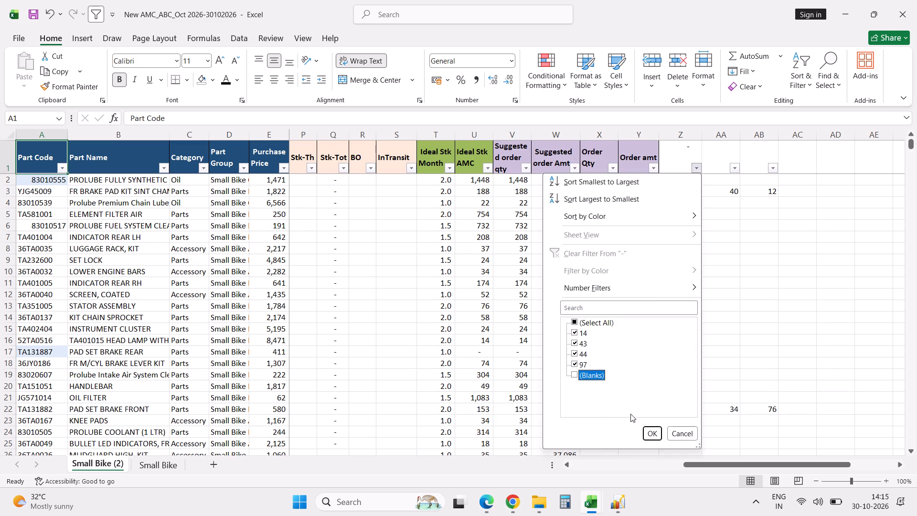
pyautogui.click(650, 432)
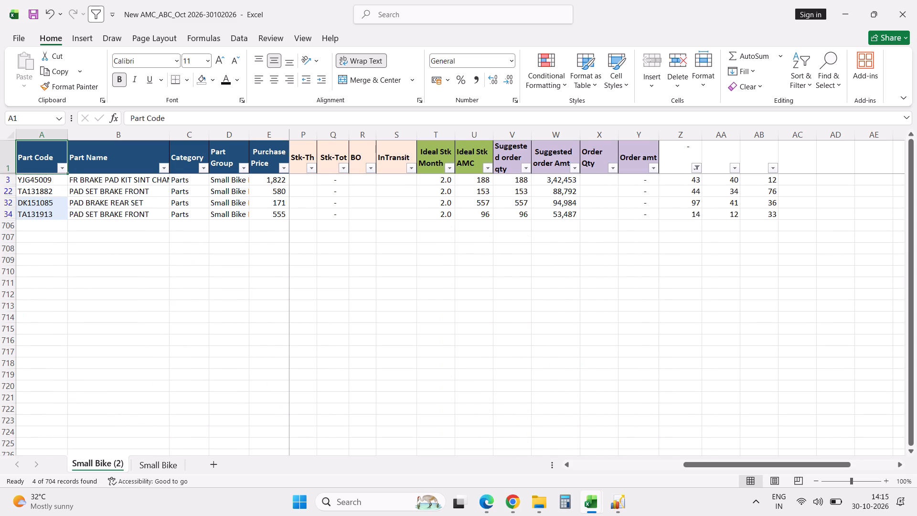
# Examine the four filtered parts' Navi Mumbai, Thane and Goregaon AMC figures against their GG, NM and TH stock in Book1.
pyautogui.click(546, 305)
pyautogui.press('Left')
pyautogui.press('Left')
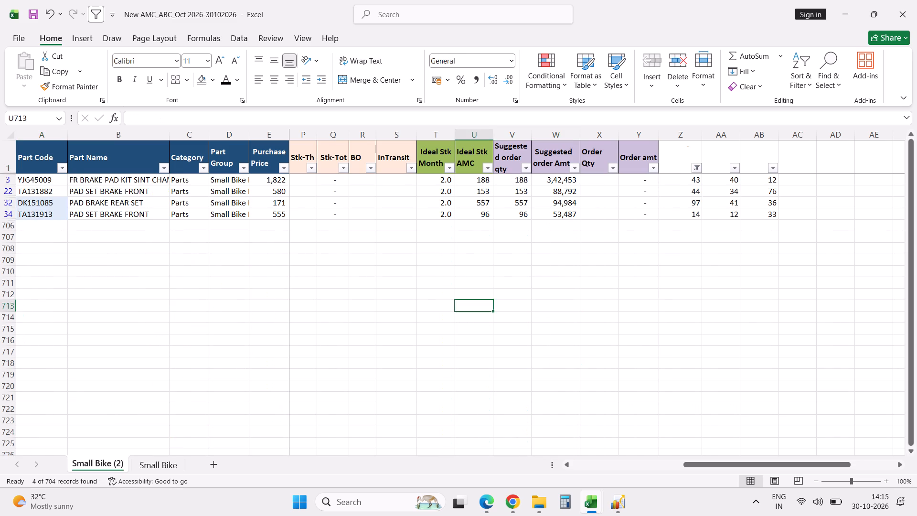
pyautogui.press('Left')
pyautogui.press('Left')
pyautogui.press('Left')
pyautogui.press('Left')
pyautogui.press('Left')
pyautogui.press('Left')
pyautogui.press('Left')
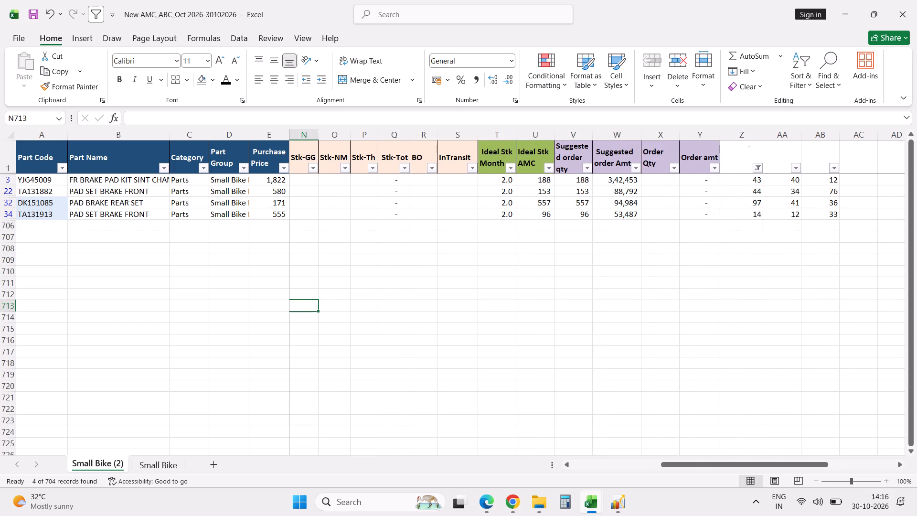
pyautogui.press('Left')
pyautogui.press('Left')
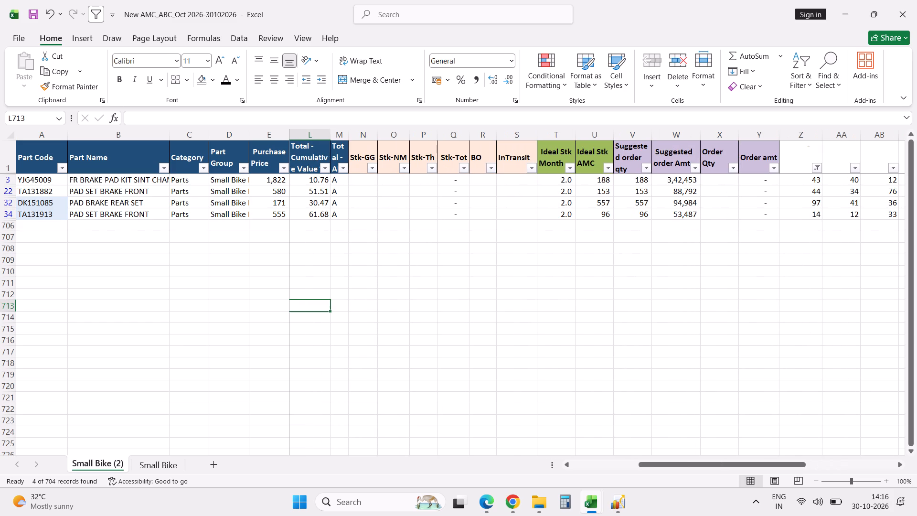
pyautogui.press('Left')
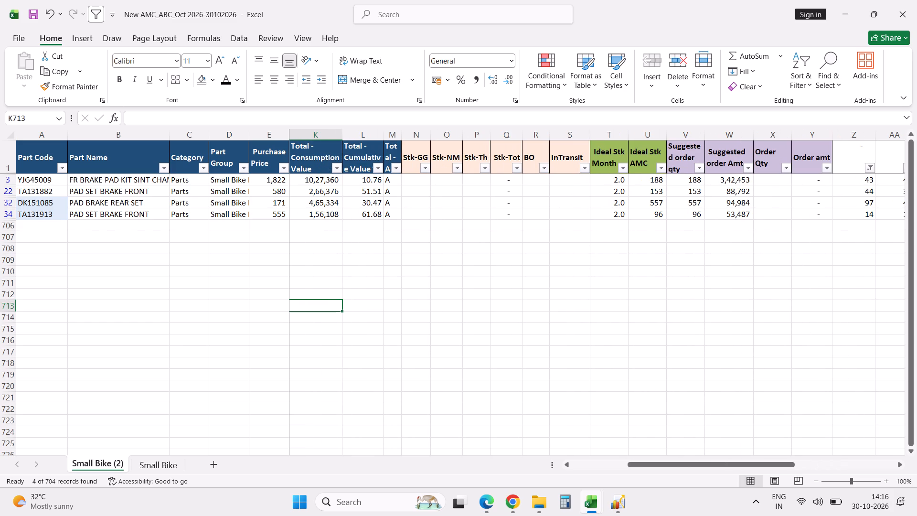
pyautogui.press('Left')
pyautogui.press('Left')
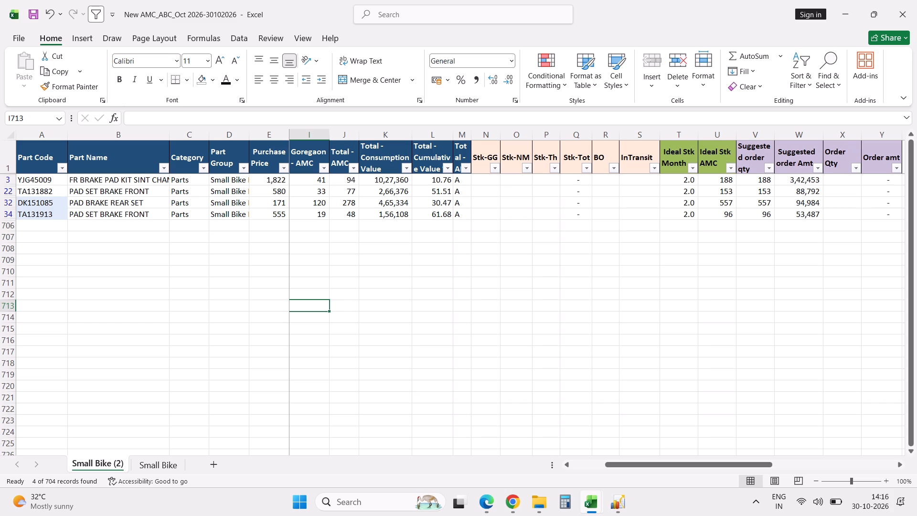
pyautogui.press('Left')
pyautogui.press('Left')
pyautogui.press('Left')
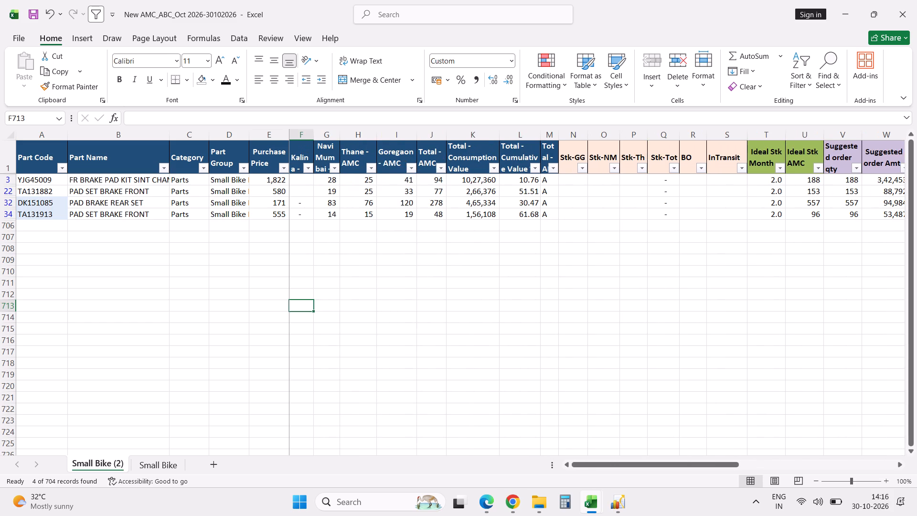
pyautogui.press('Left')
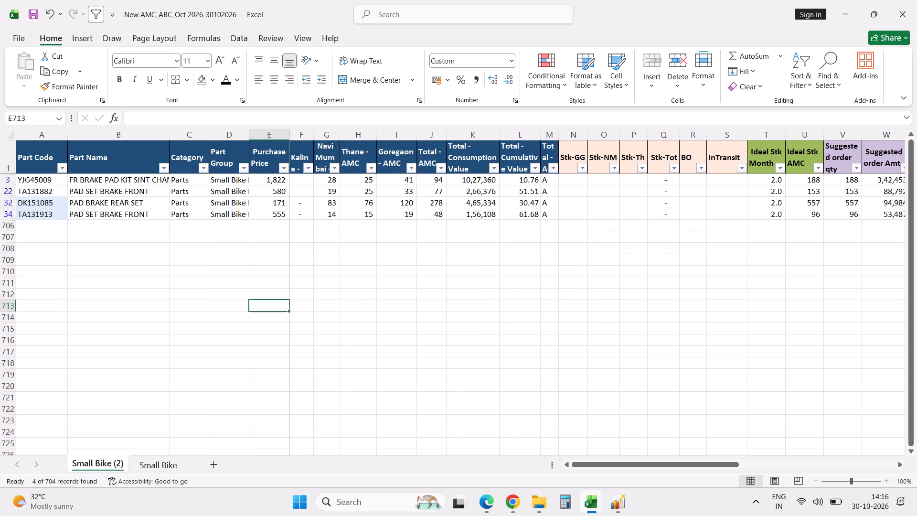
pyautogui.hotkey('alt', 'Tab')
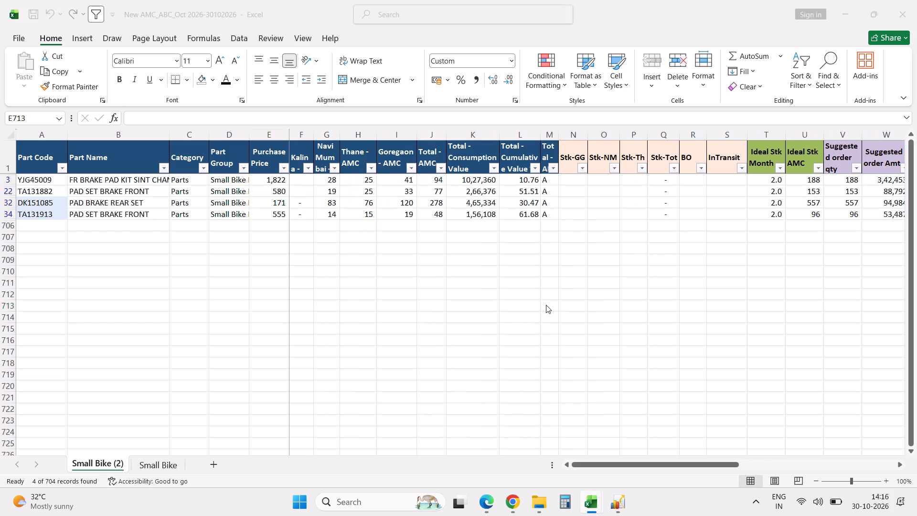
pyautogui.click(546, 305)
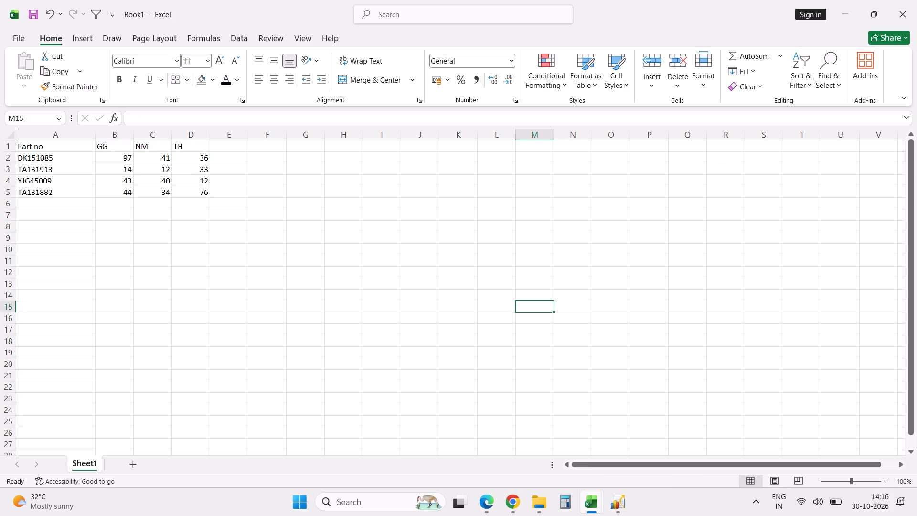
pyautogui.hotkey('alt', 'Tab')
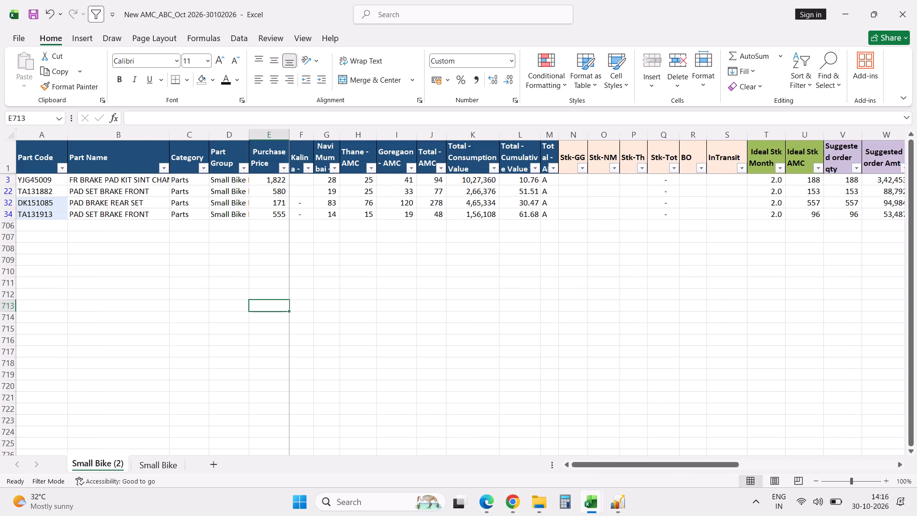
pyautogui.hotkey('alt', 'Tab')
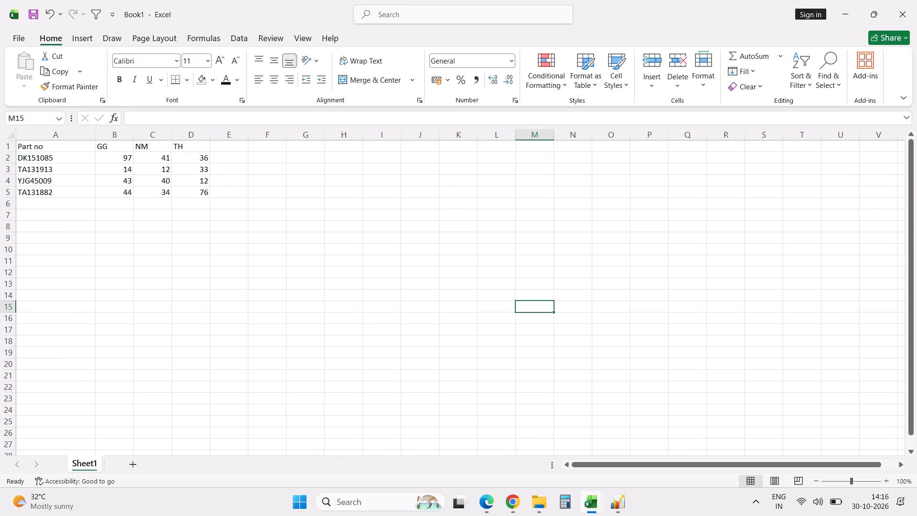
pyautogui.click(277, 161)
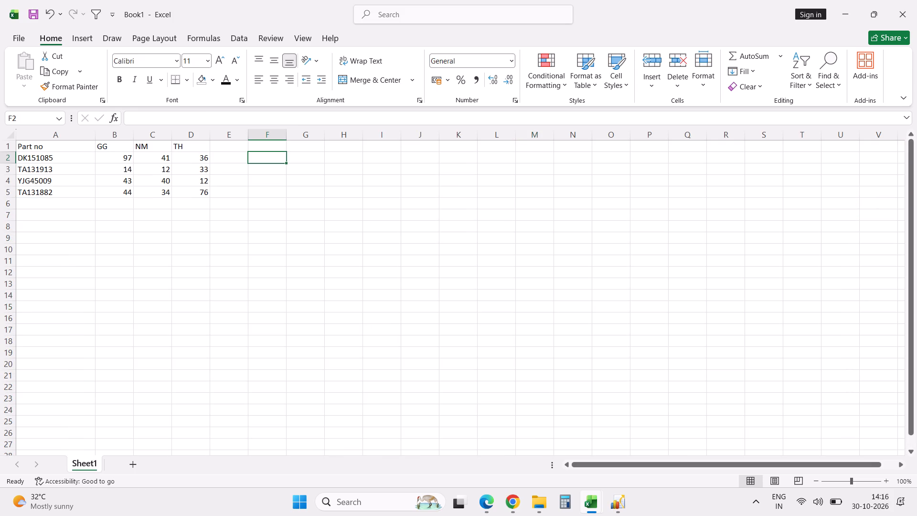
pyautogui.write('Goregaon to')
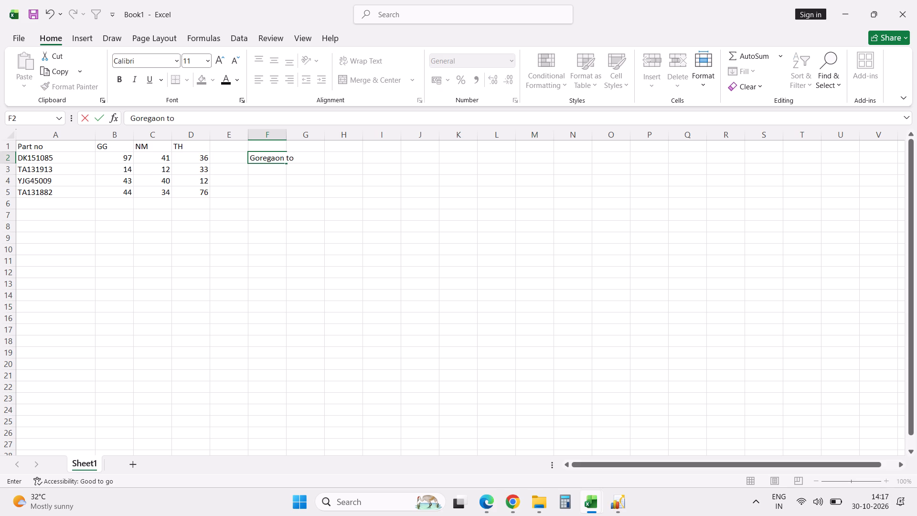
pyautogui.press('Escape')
# In Book1, enter the headers "From GG" in F1 and "To NM" in G1.
pyautogui.press('Up')
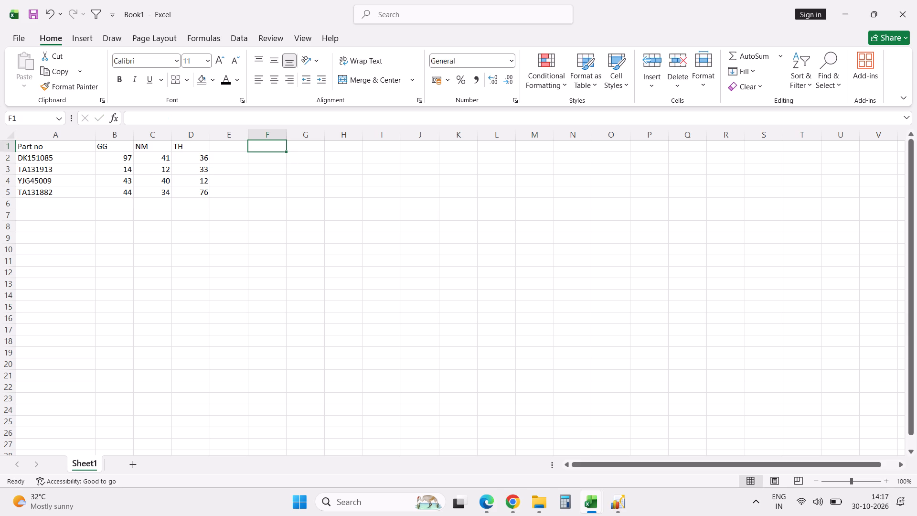
pyautogui.write('From GG')
pyautogui.press('Tab')
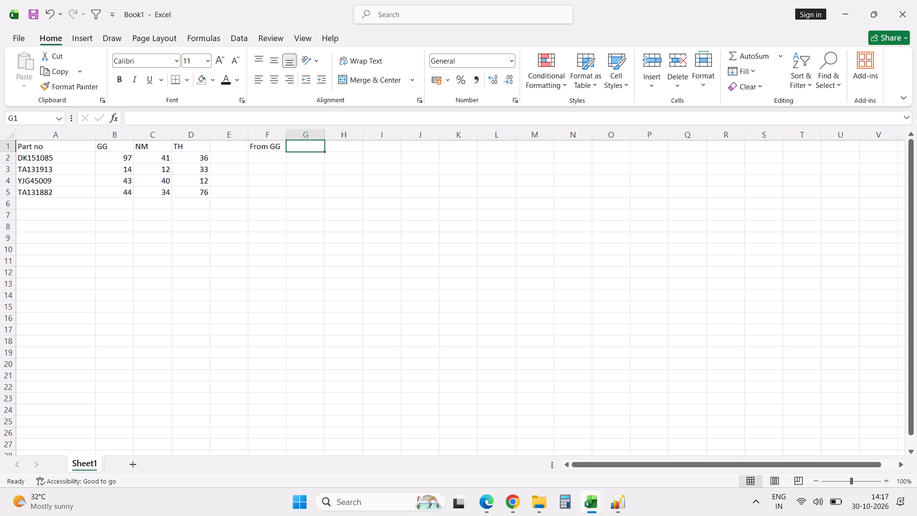
pyautogui.write('To Nm')
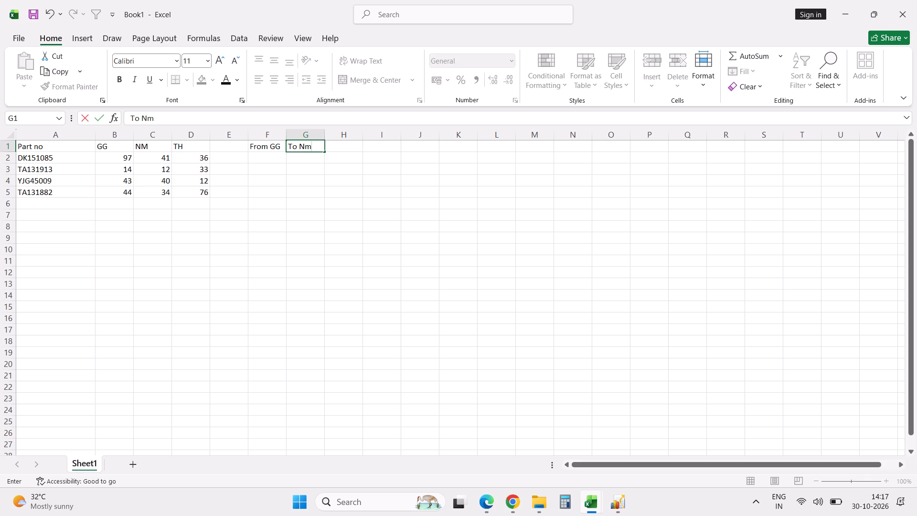
pyautogui.press('Return')
pyautogui.press('Up')
pyautogui.press('Right')
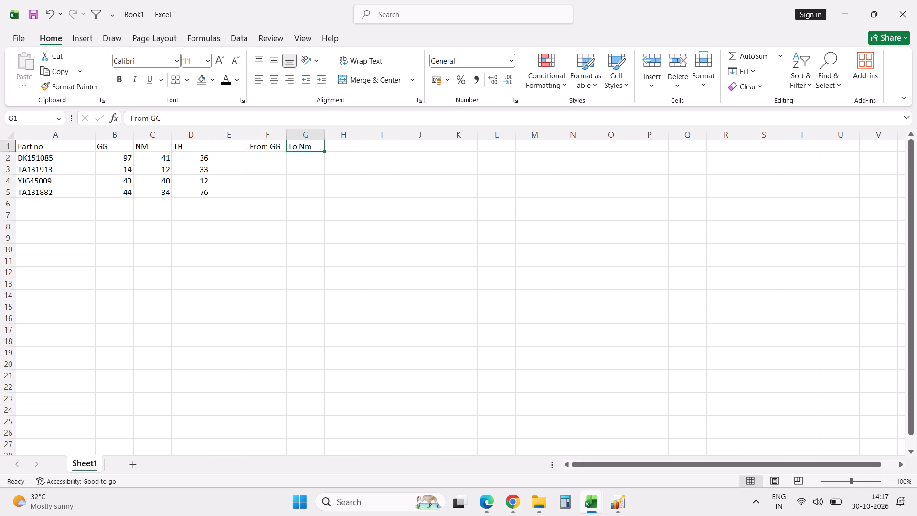
pyautogui.click(258, 120)
pyautogui.press('BackSpace')
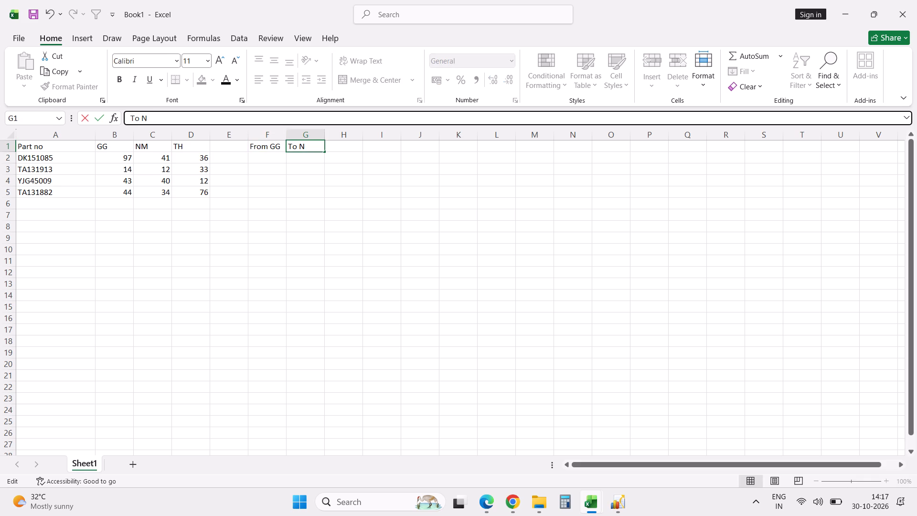
pyautogui.press('Return')
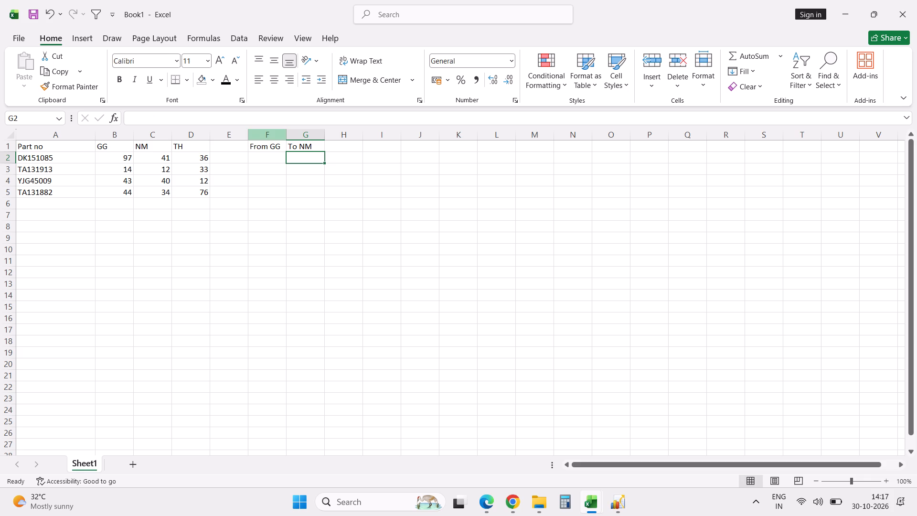